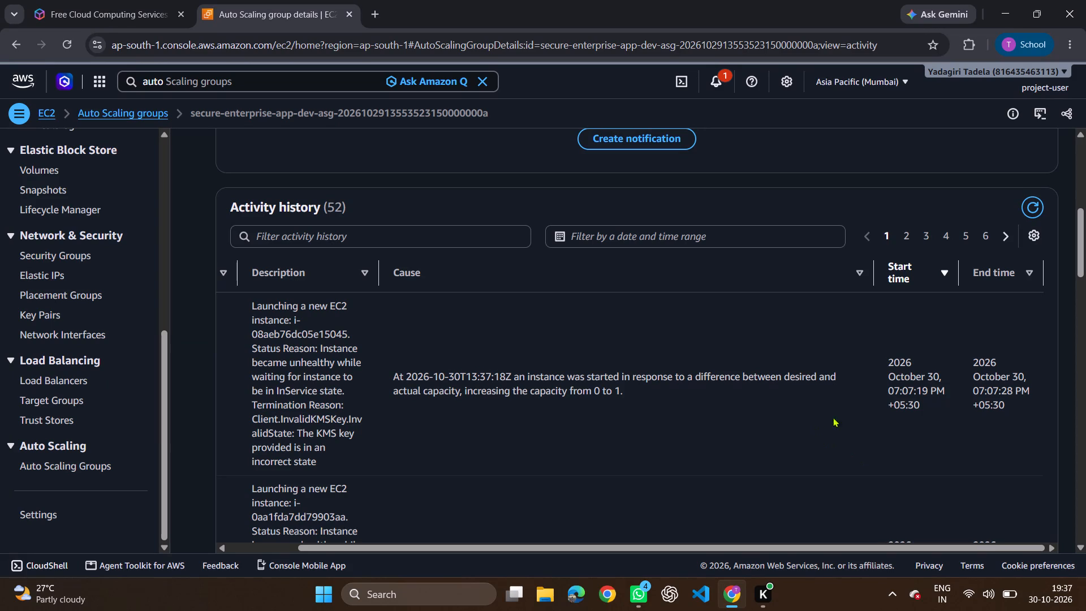
Search the AWS console for "modify template", replacing the previous query, and close the results without opening any.
scroll(633, 326, "up", 5)
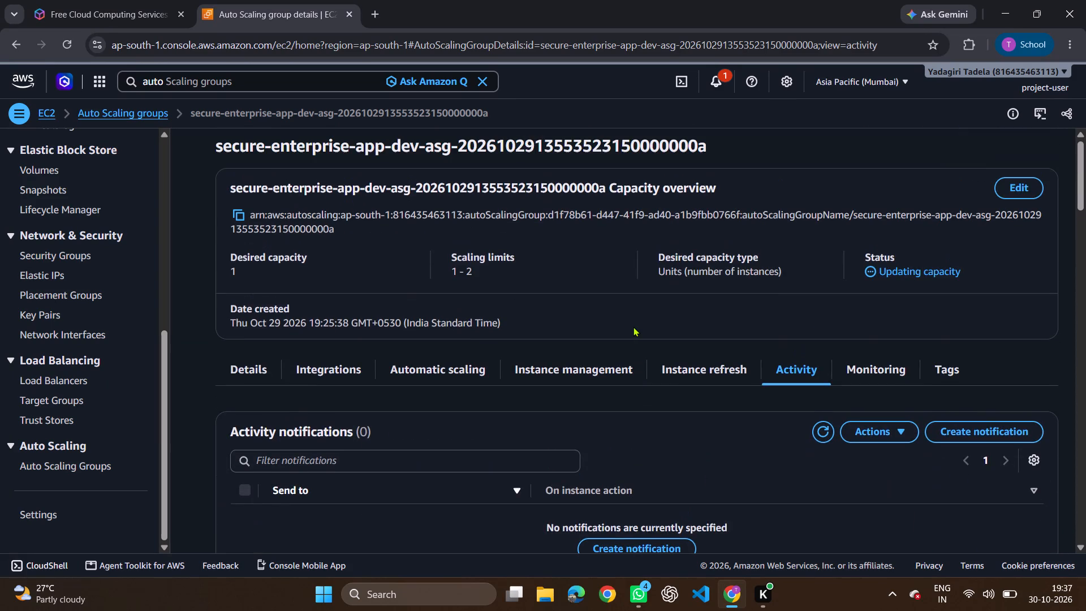
scroll(633, 326, "up", 6)
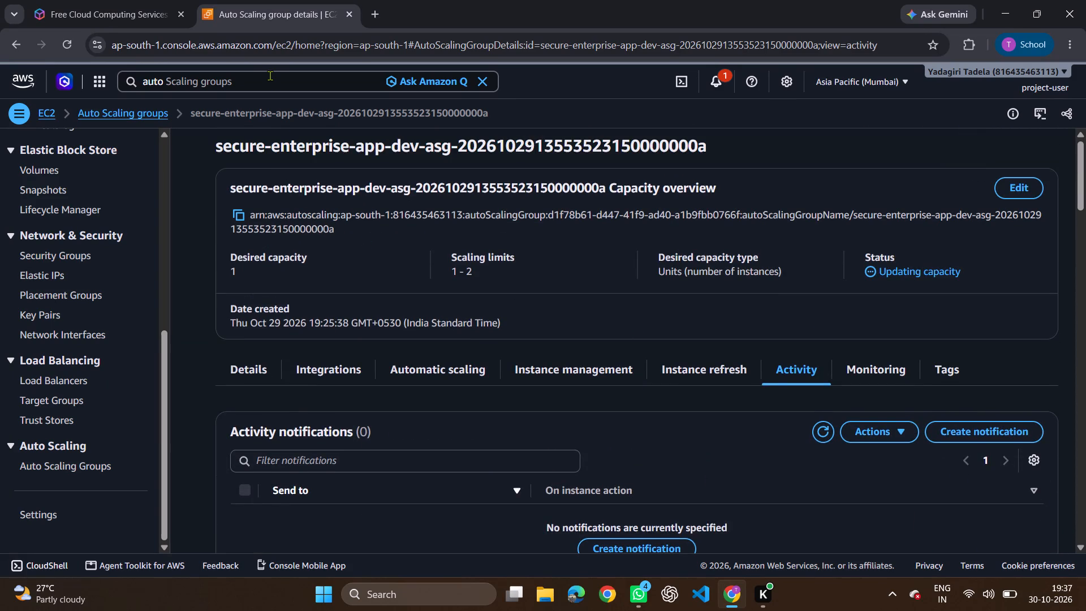
left_click(270, 75)
key("BackSpace")
key("BackSpace")
key("BackSpace")
key("BackSpace")
key("BackSpace")
key("BackSpace")
key("BackSpace")
key("BackSpace")
key("BackSpace")
key("BackSpace")
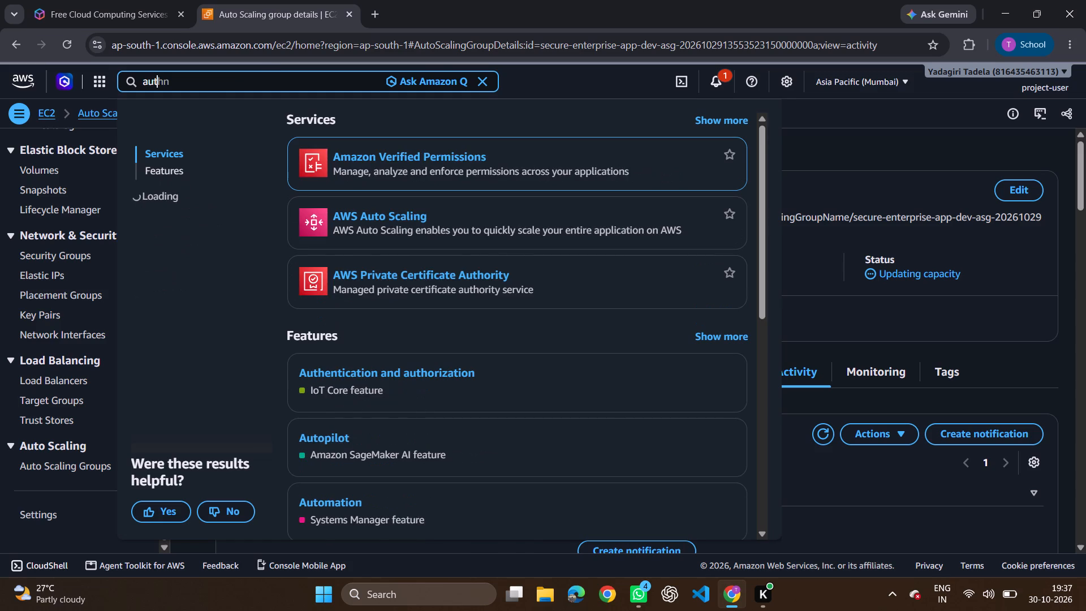
type("modify")
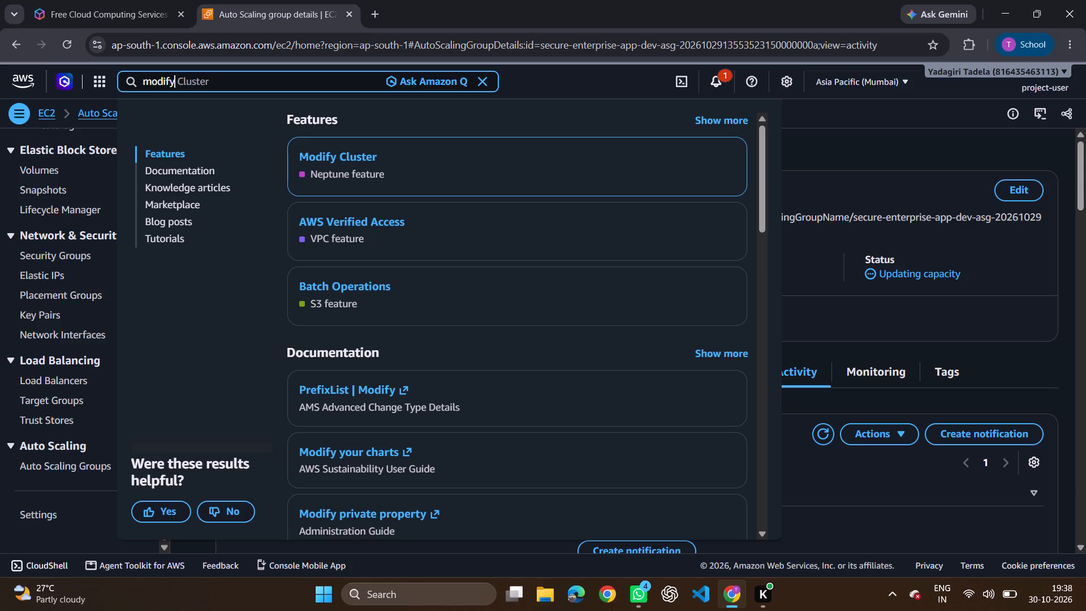
key("b")
key("BackSpace")
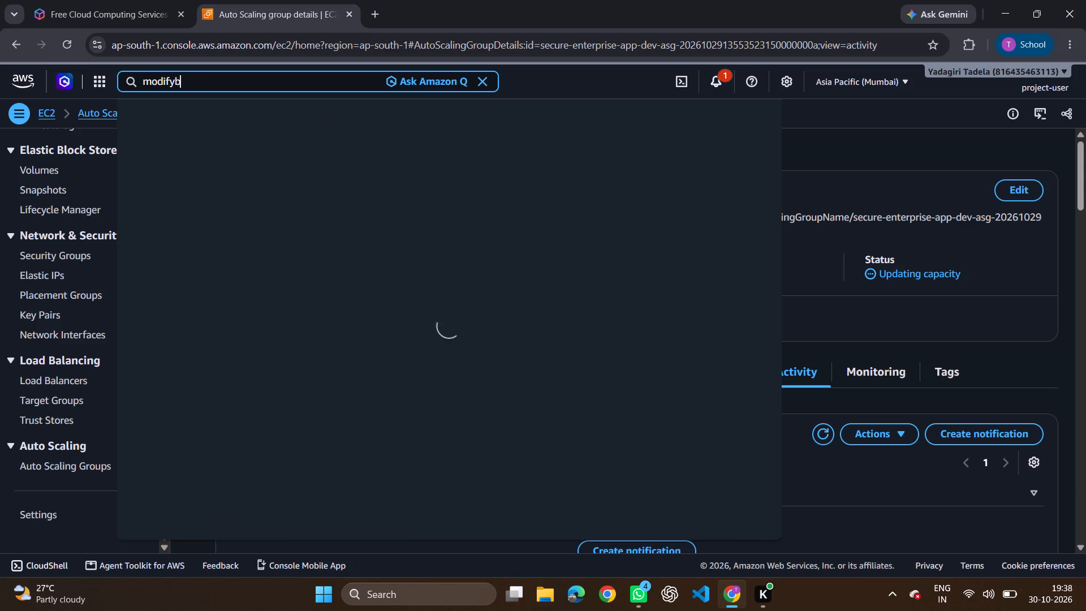
key("space")
key("t")
key("e")
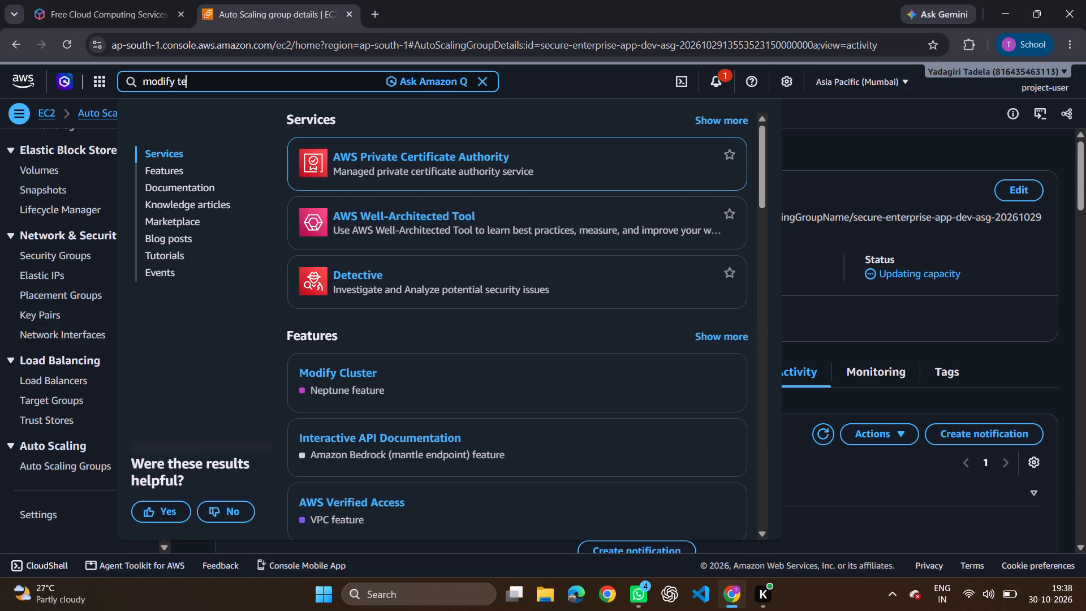
type("mplate")
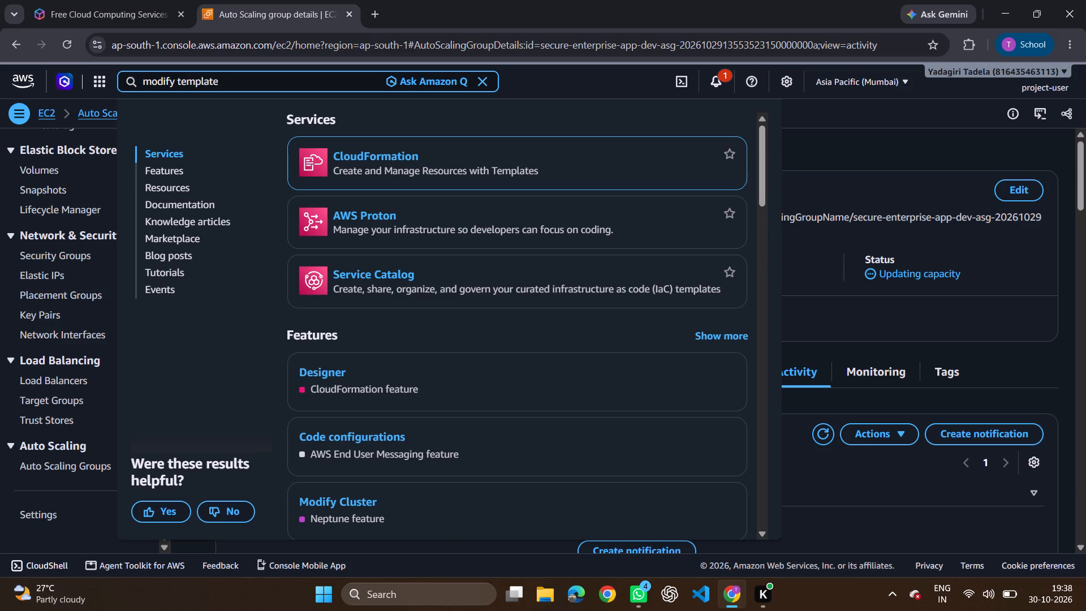
left_click(881, 170)
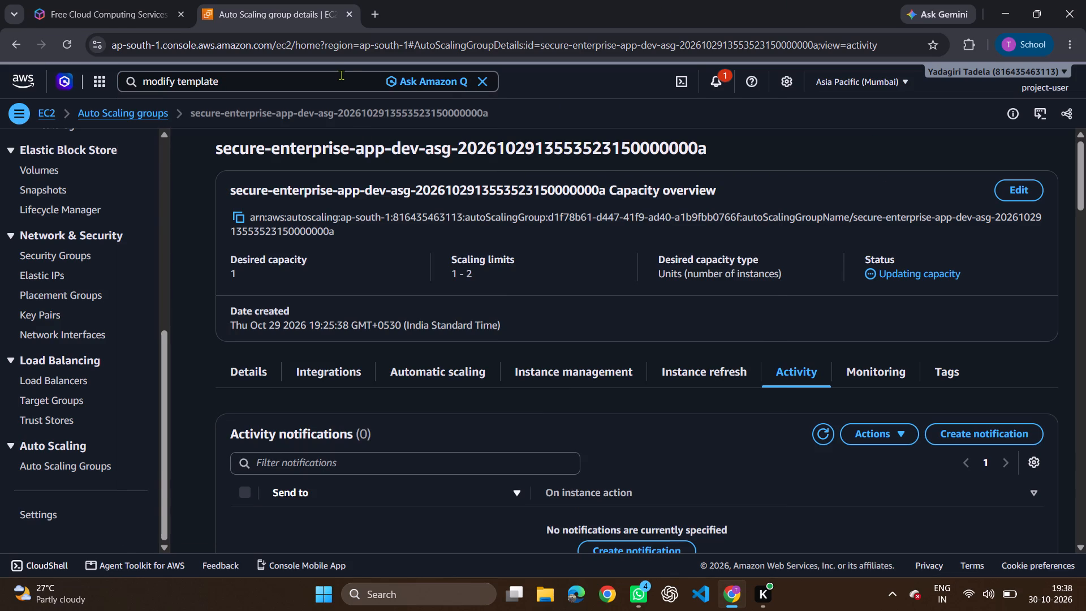
Clear the "modify template" query from the AWS console search.
left_click(341, 75)
key("BackSpace")
key("BackSpace")
key("BackSpace")
key("BackSpace")
key("BackSpace")
key("BackSpace")
key("BackSpace")
key("BackSpace")
key("BackSpace")
key("BackSpace")
key("BackSpace")
key("BackSpace")
key("BackSpace")
key("BackSpace")
key("BackSpace")
key("BackSpace")
key("BackSpace")
key("BackSpace")
key("BackSpace")
key("BackSpace")
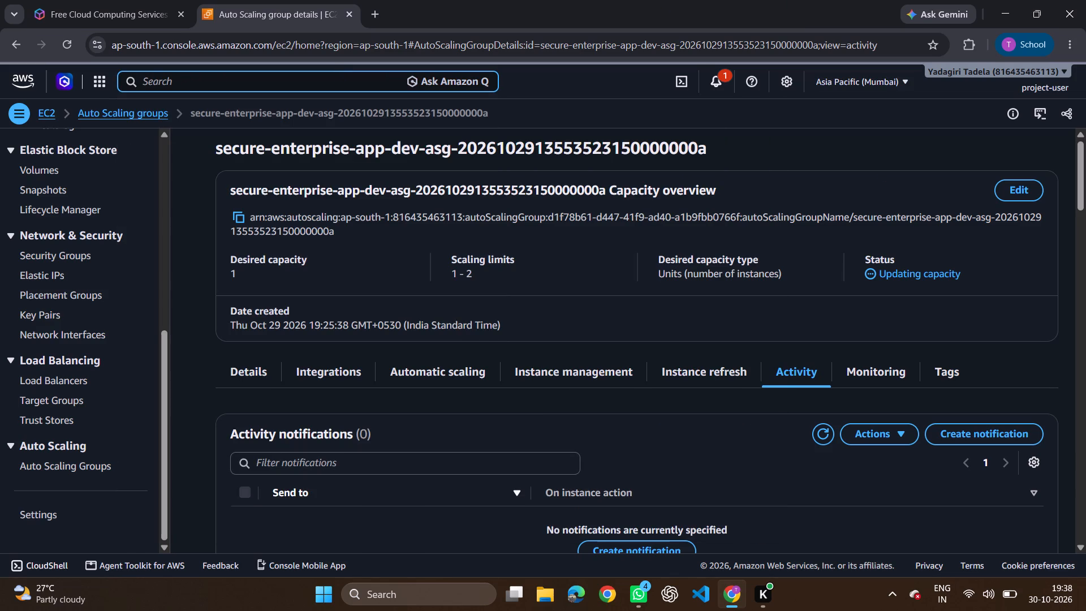
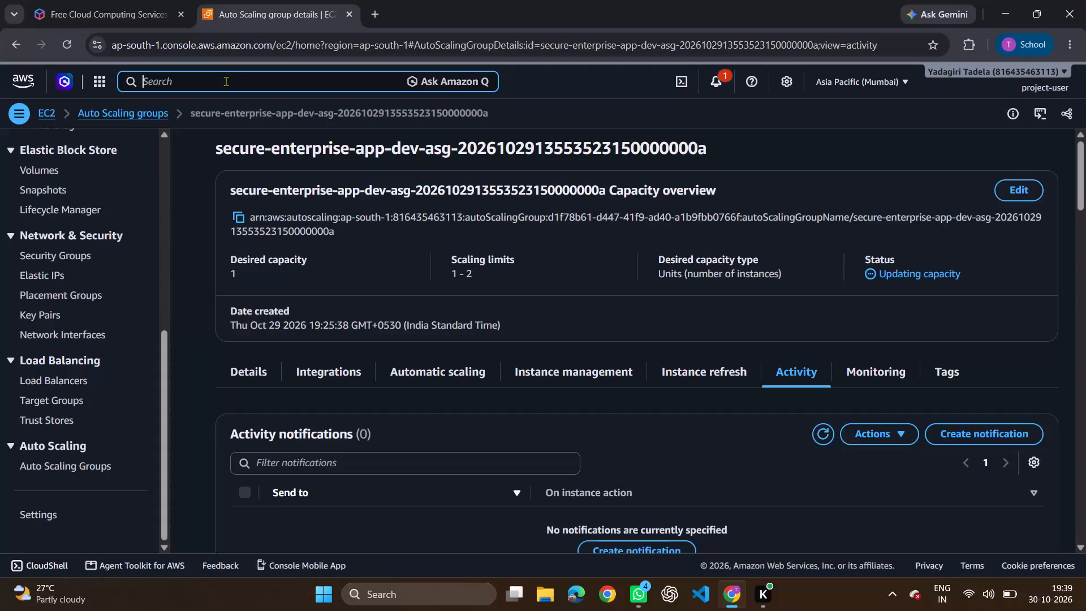
Open the secure-enterprise-app-dev launch template from the EC2 launch templates list.
left_click(52, 111)
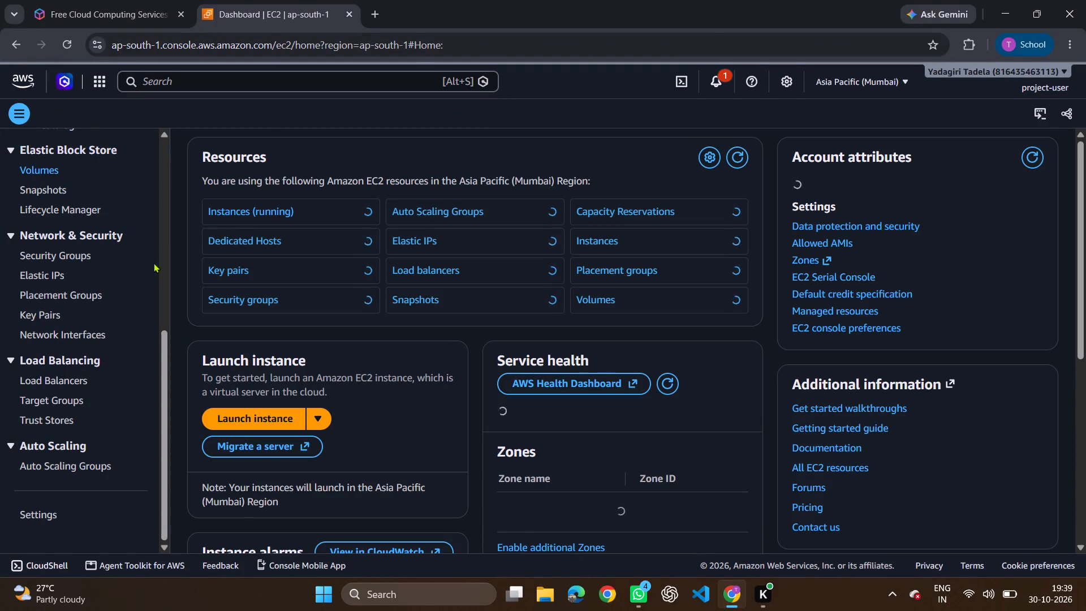
scroll(225, 321, "up", 1)
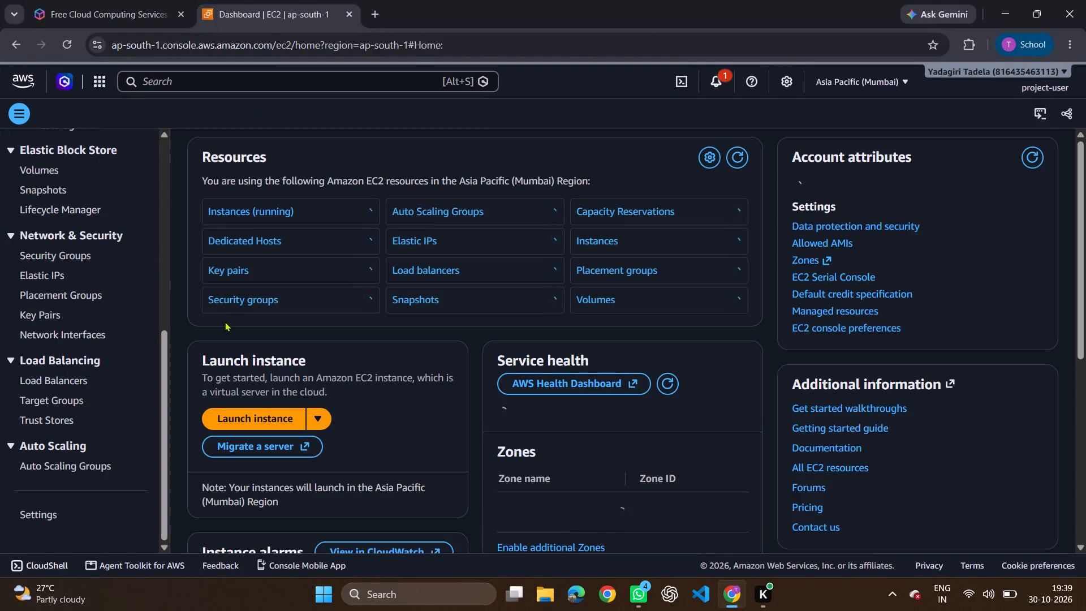
scroll(45, 307, "up", 6)
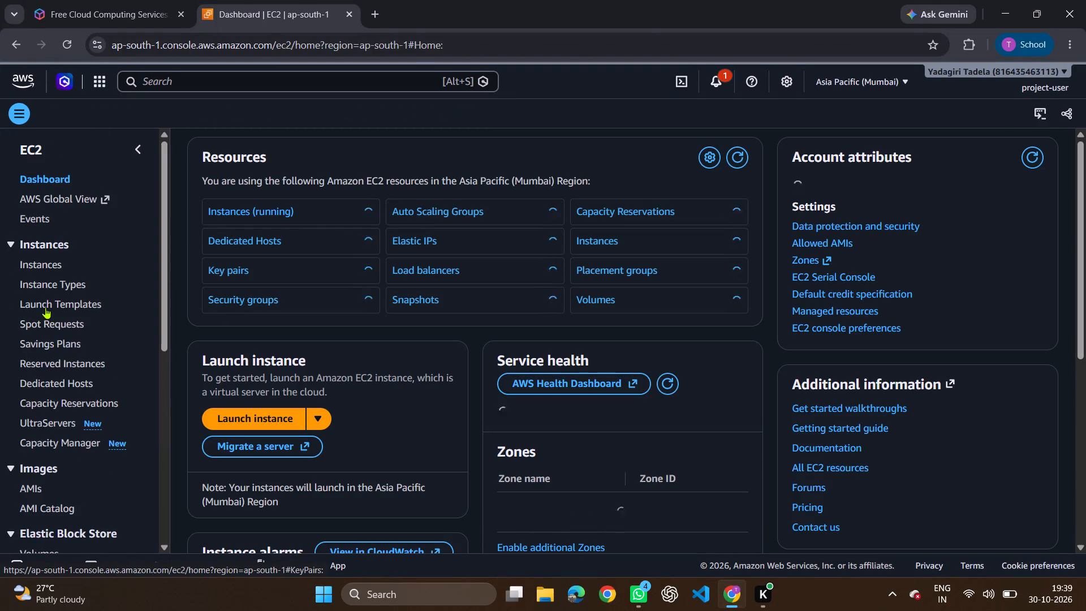
left_click(45, 307)
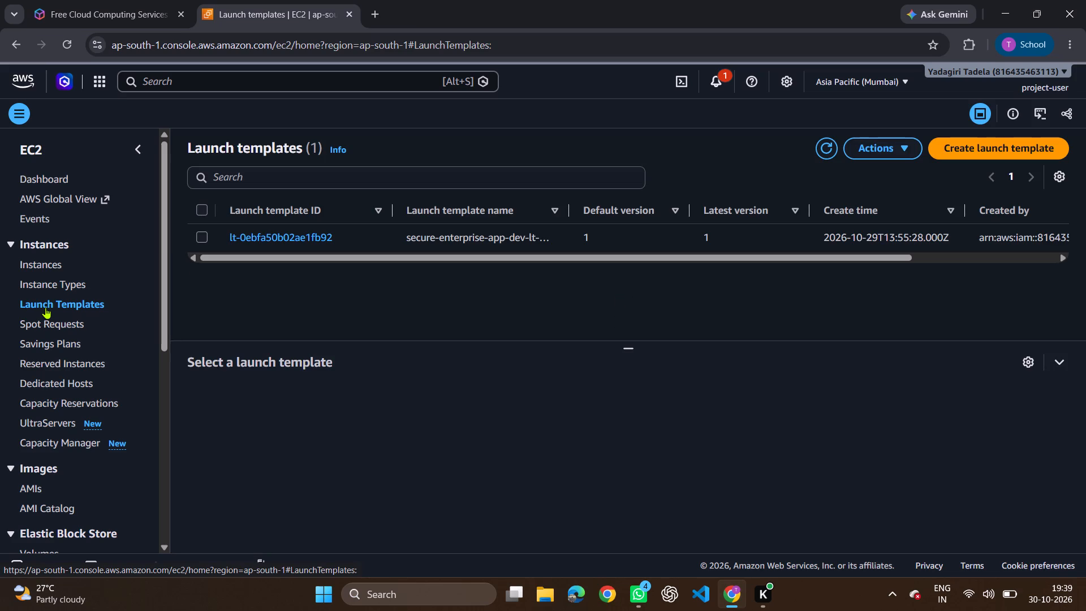
left_click(251, 235)
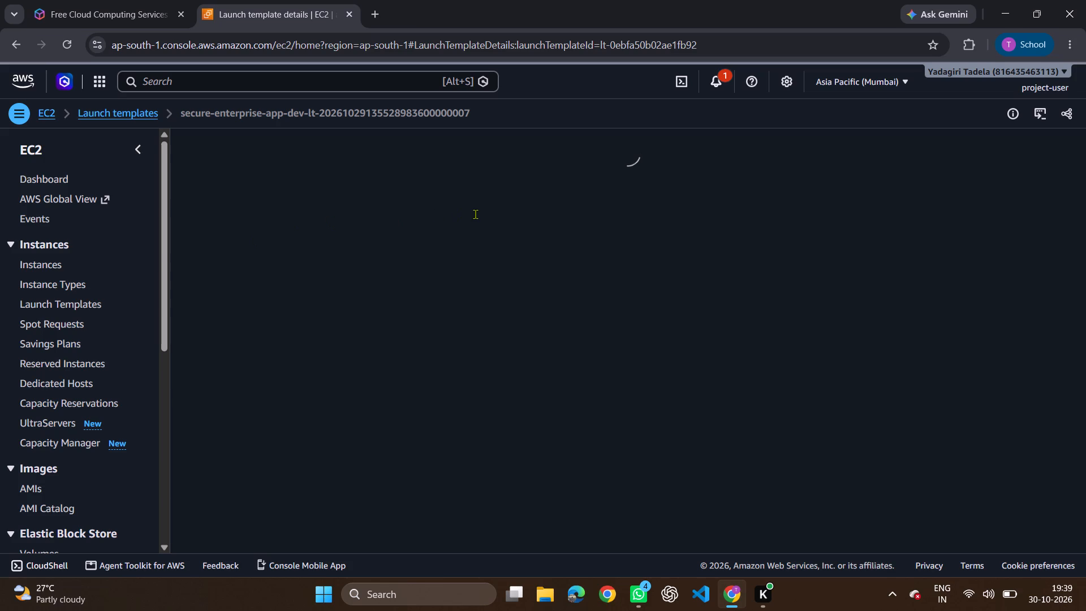
Start modifying the secure-enterprise-app-dev launch template to create a new version of it.
scroll(502, 326, "up", 2)
scroll(502, 326, "down", 1)
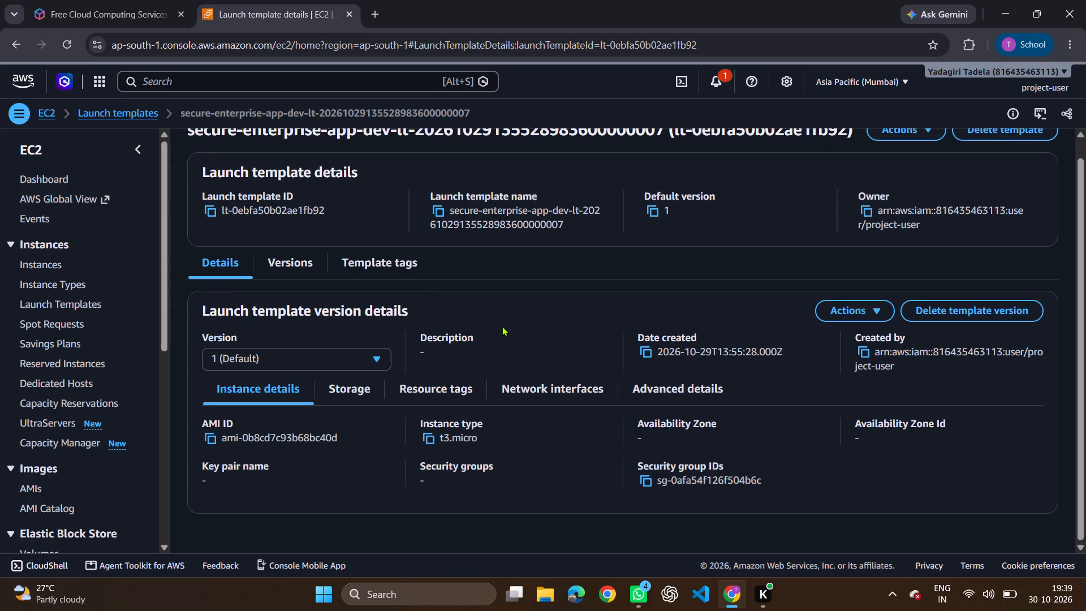
scroll(502, 326, "down", 1)
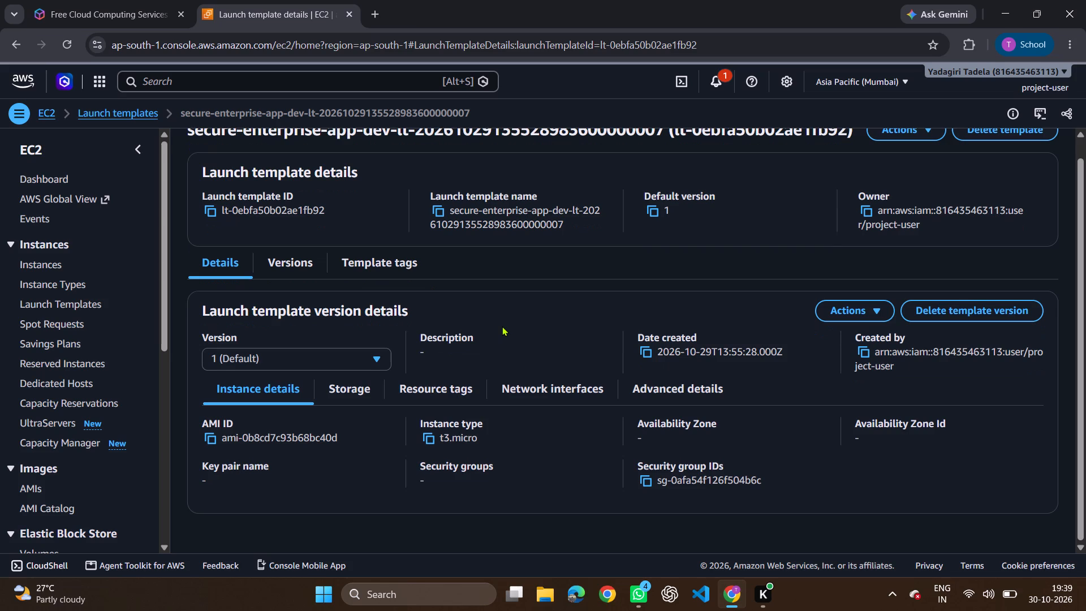
scroll(502, 326, "up", 2)
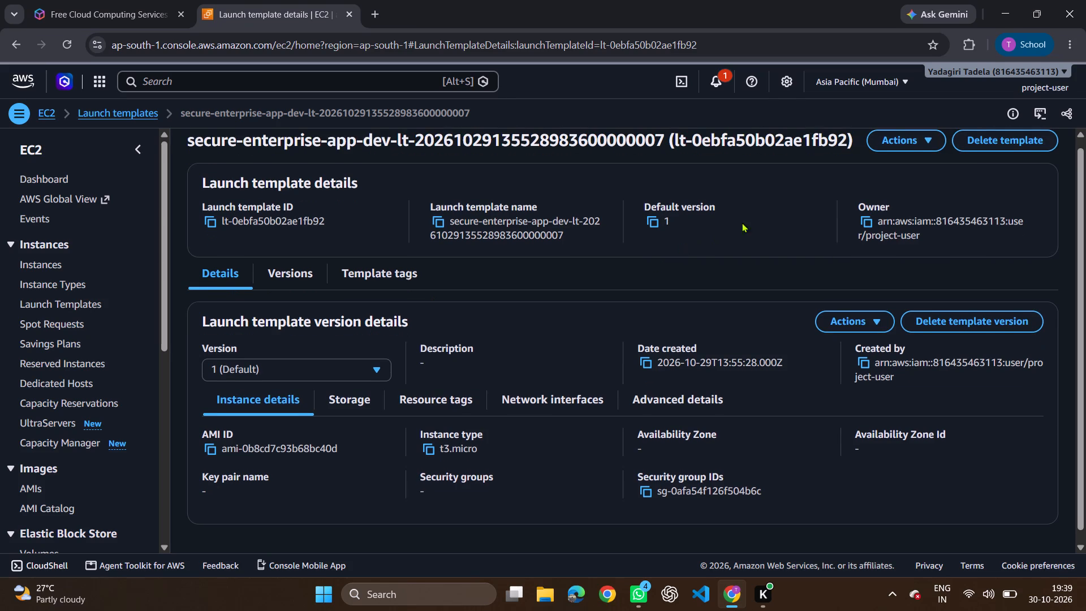
left_click(881, 153)
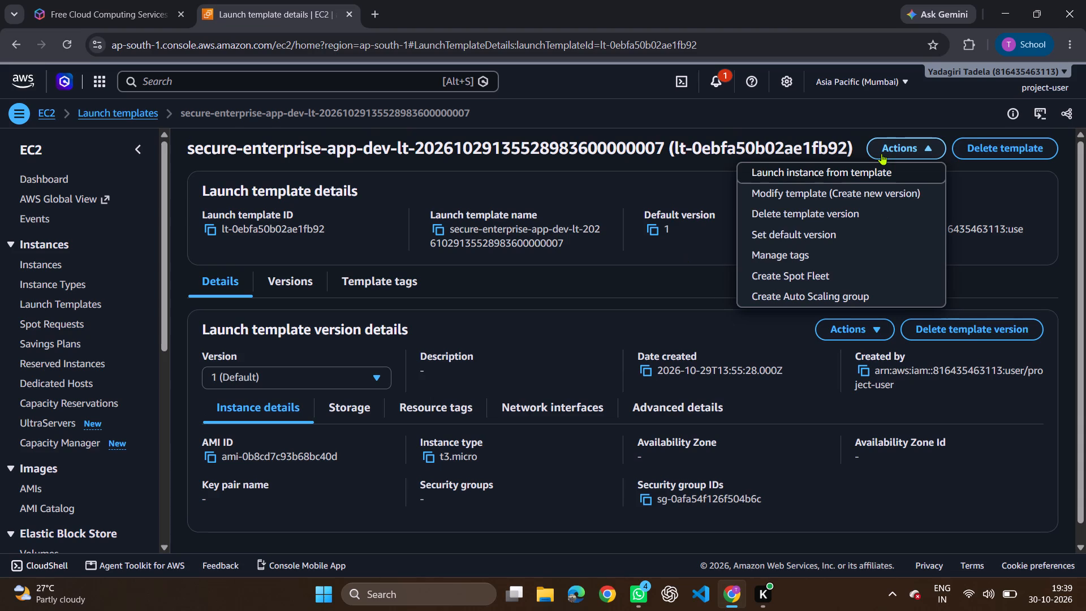
left_click(839, 191)
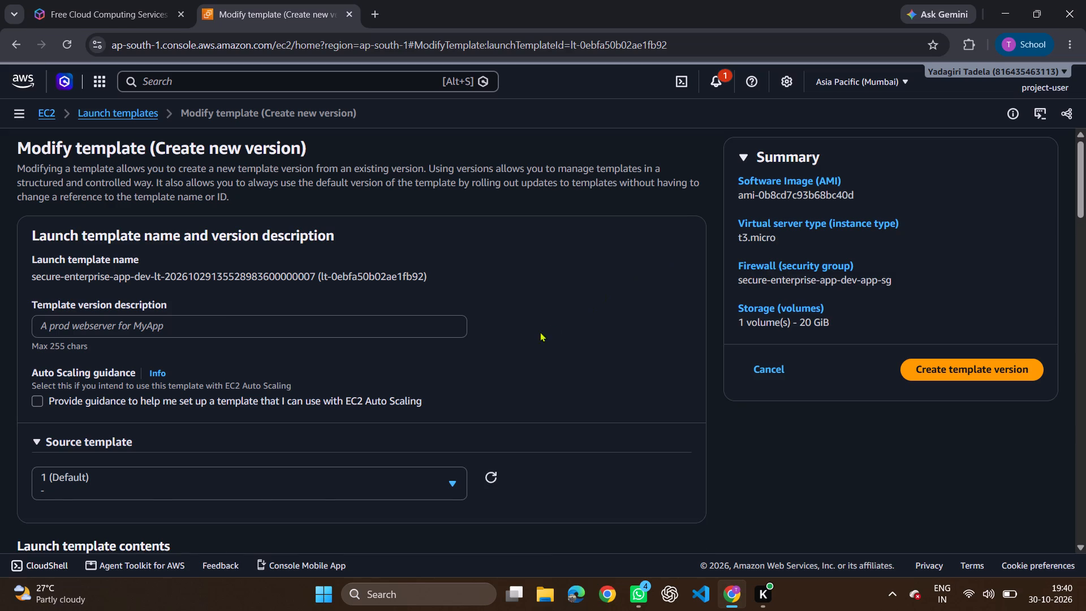
Look through the new template version form down to Storage (volumes), expanding and collapsing that section to examine its EBS volume.
scroll(529, 340, "down", 4)
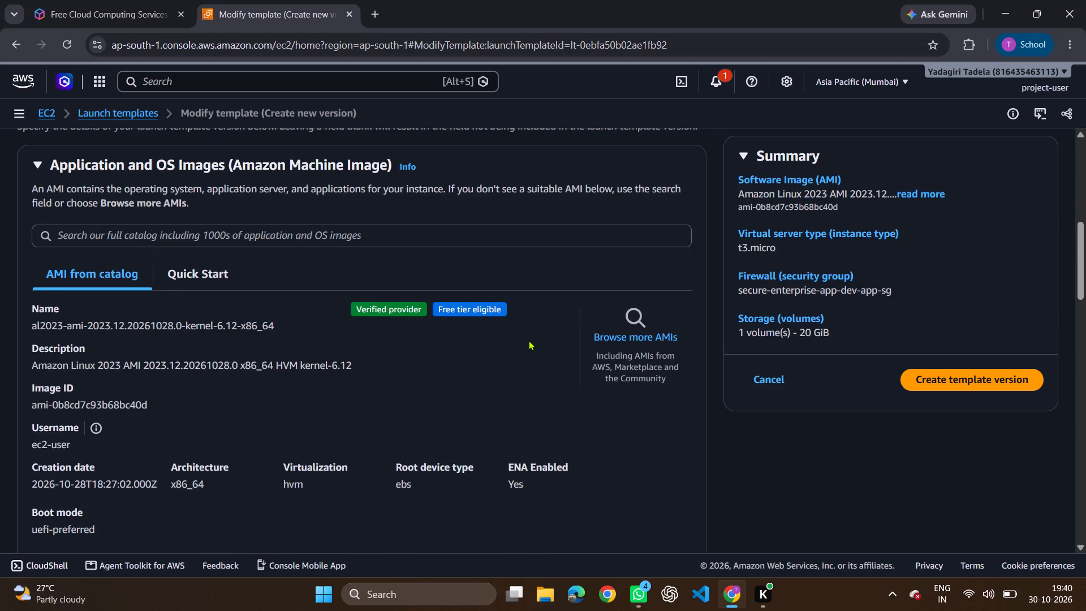
scroll(529, 340, "down", 6)
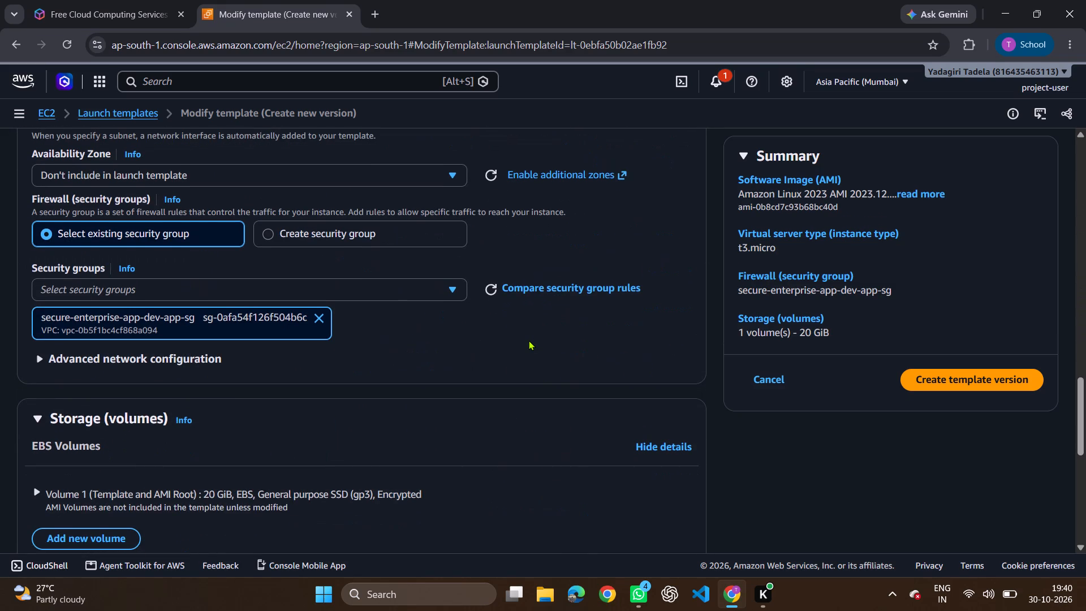
scroll(529, 340, "down", 1)
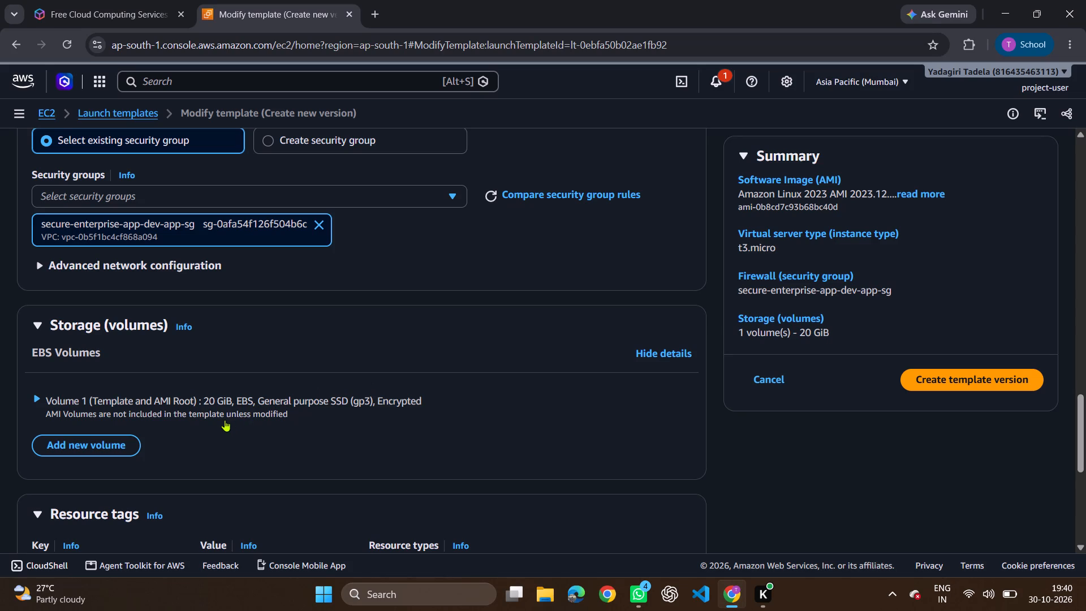
scroll(122, 438, "down", 1)
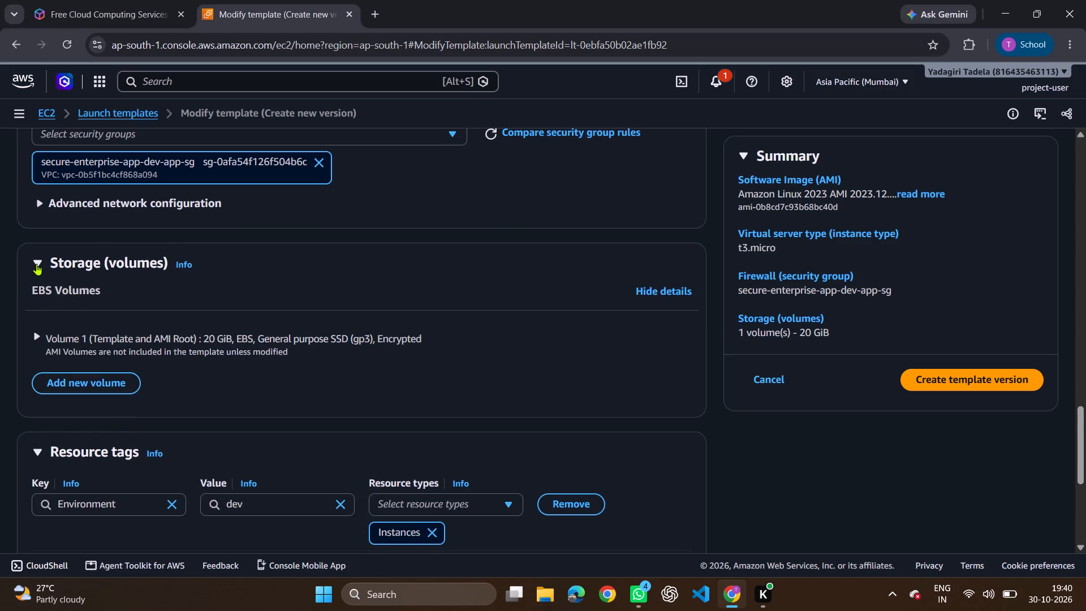
left_click(36, 264)
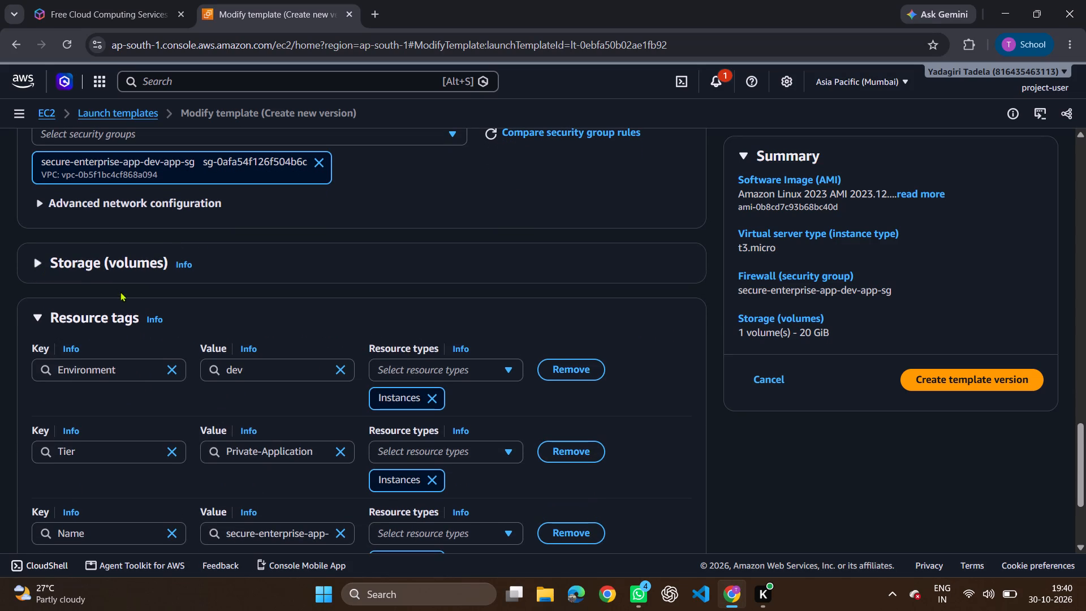
left_click(40, 257)
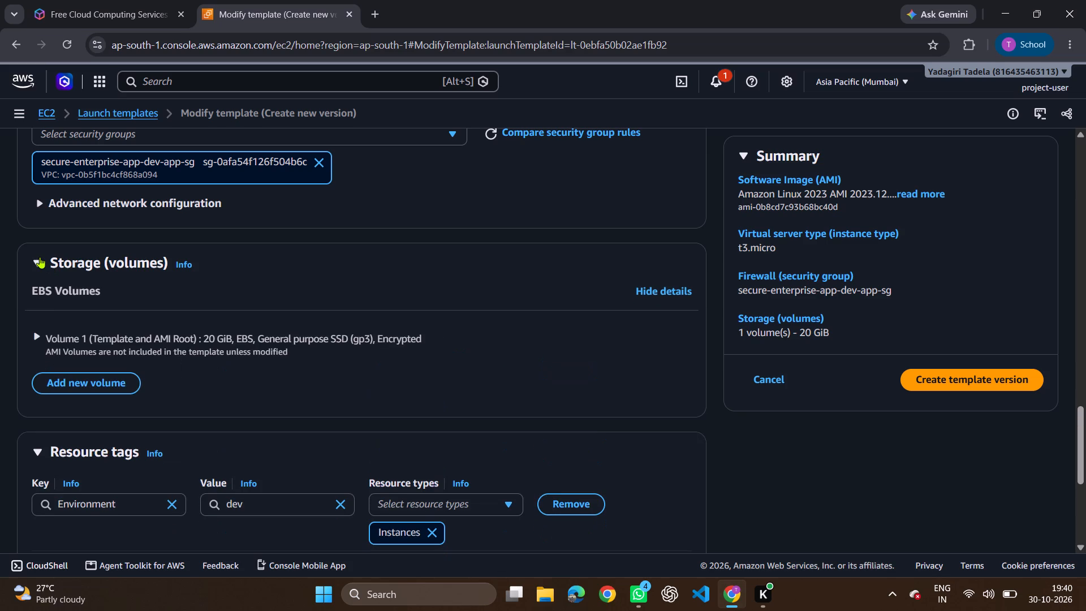
left_click(40, 257)
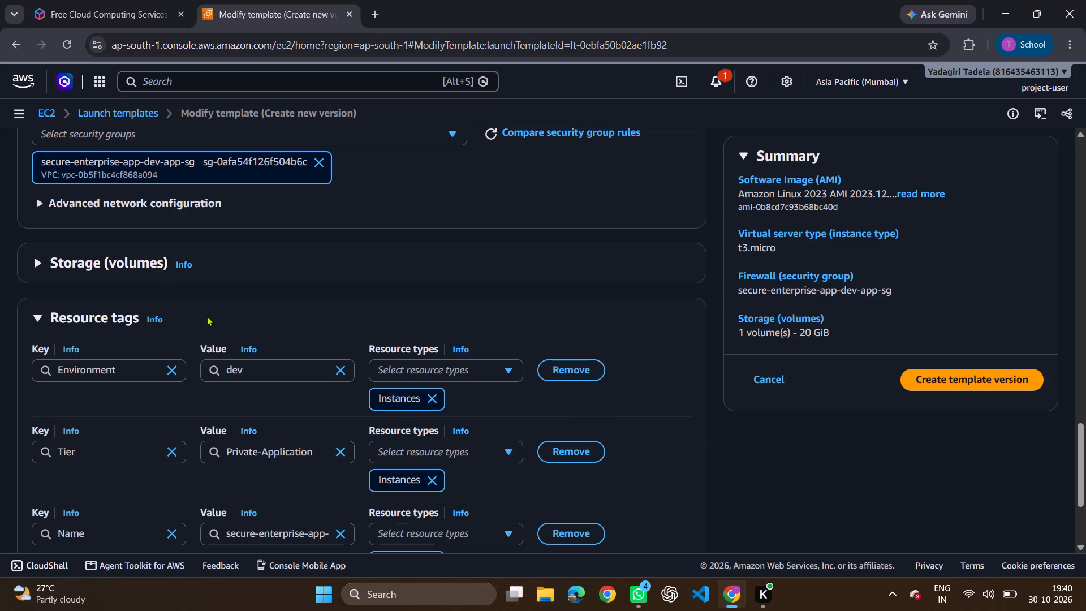
Check the Resource tags and the remaining sections at the end of the template version form, rechecking the Storage (volumes) section.
scroll(258, 313, "down", 2)
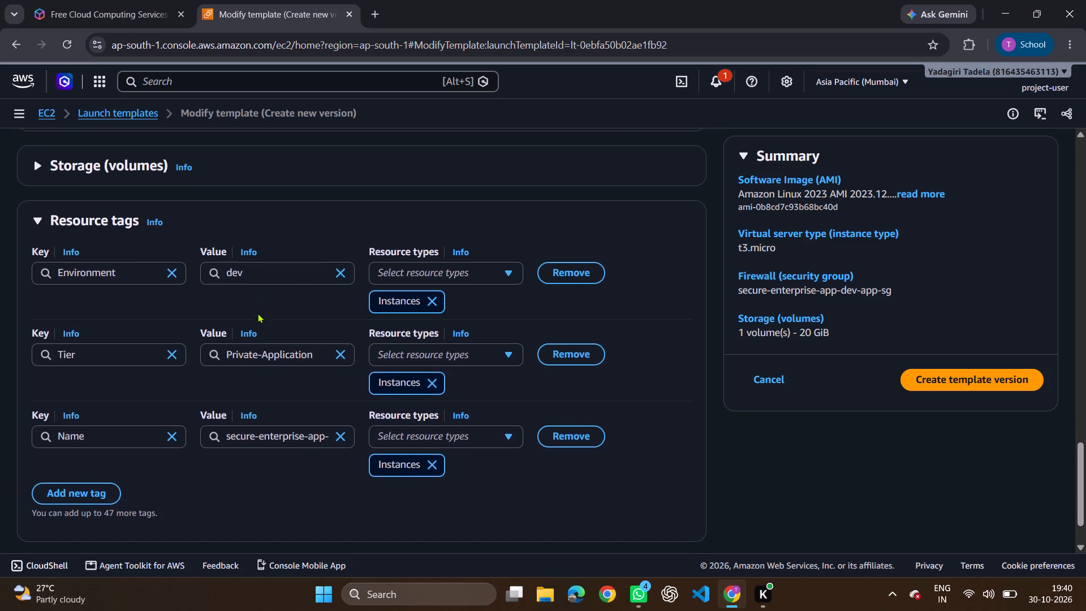
scroll(258, 313, "down", 1)
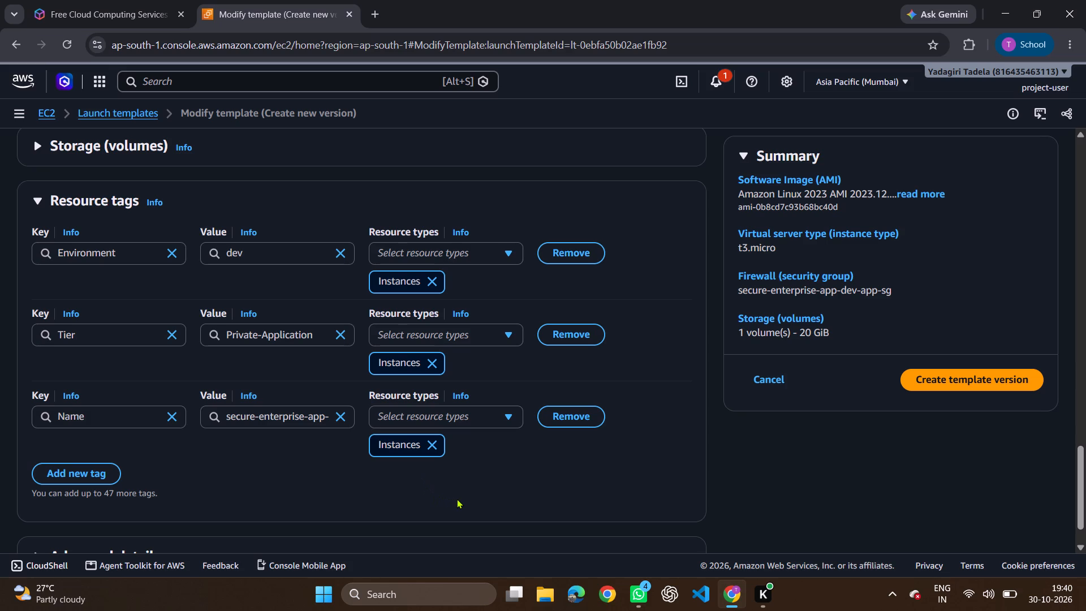
scroll(457, 498, "up", 1)
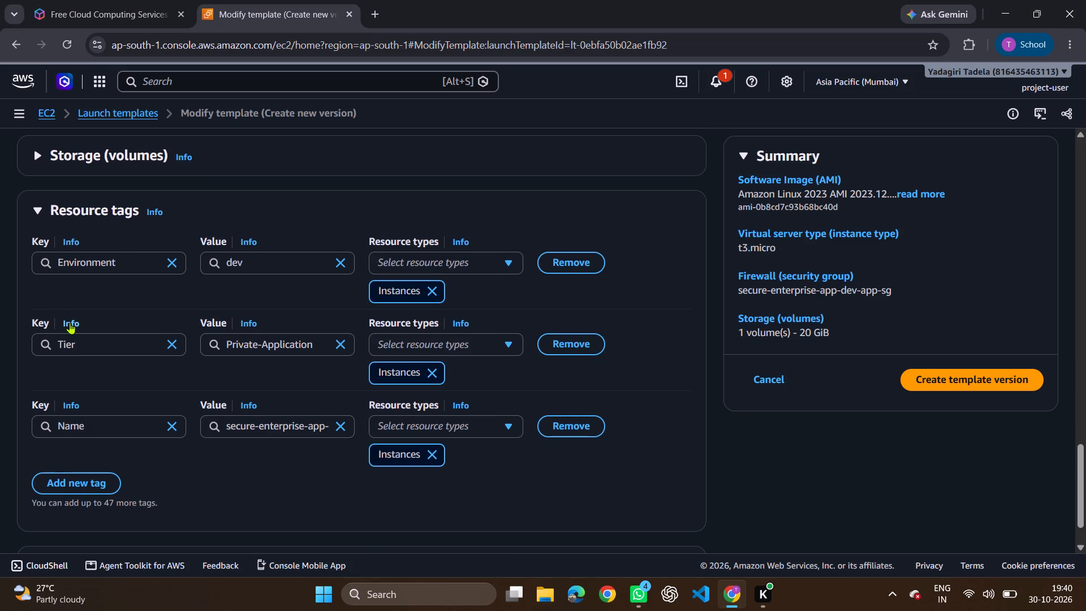
left_click(41, 148)
left_click(41, 148)
scroll(494, 506, "down", 1)
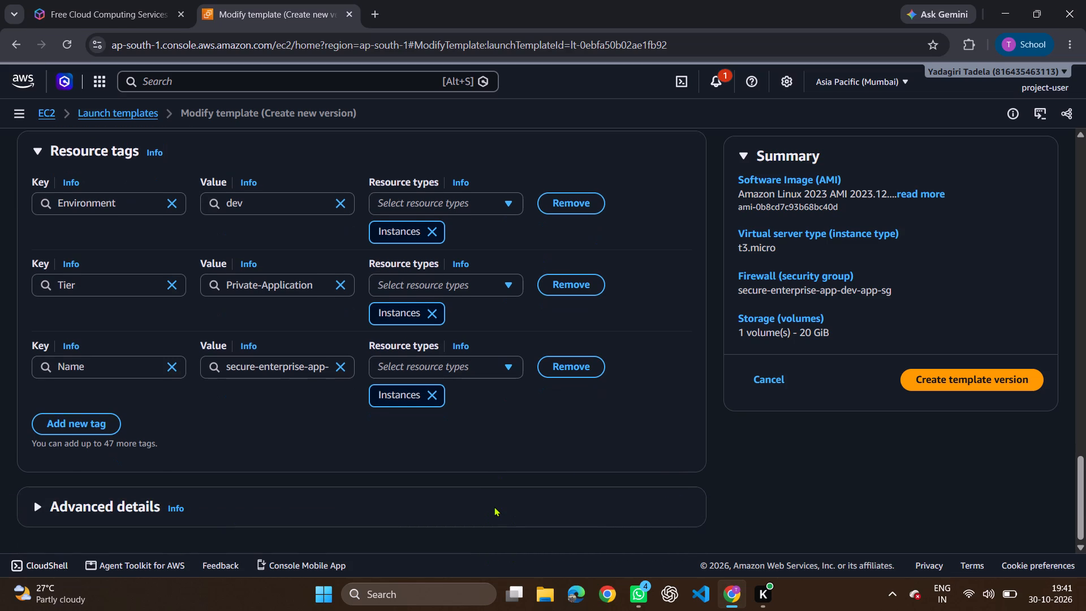
scroll(494, 506, "up", 1)
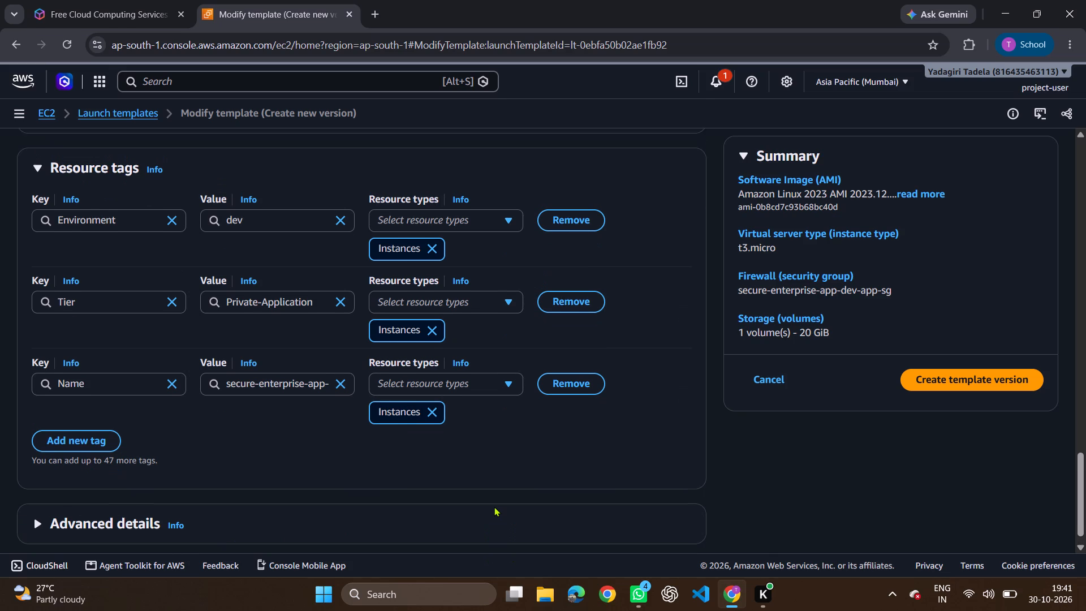
scroll(494, 506, "up", 1)
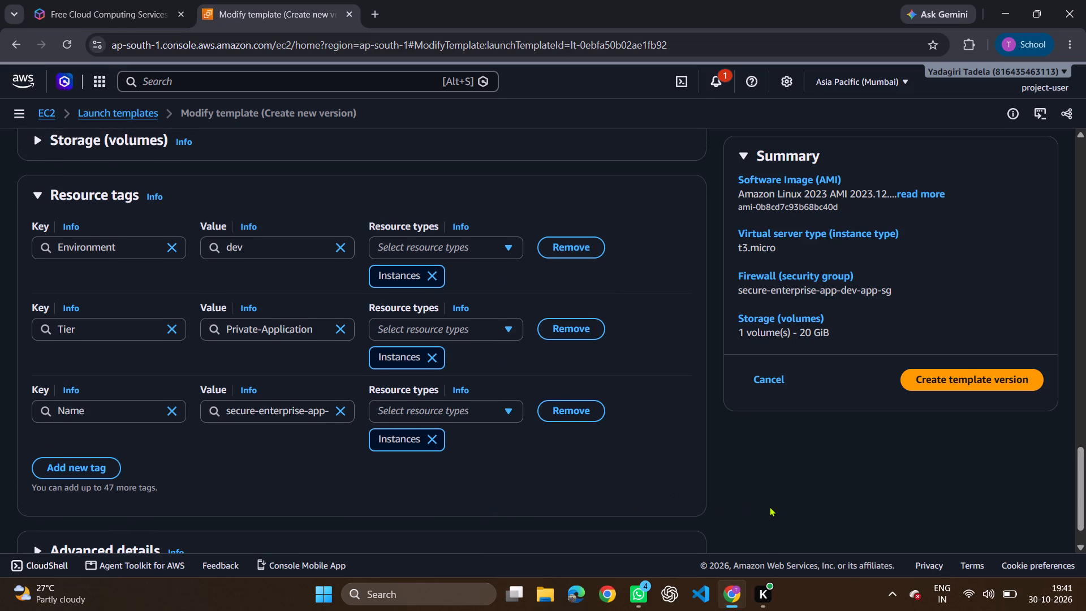
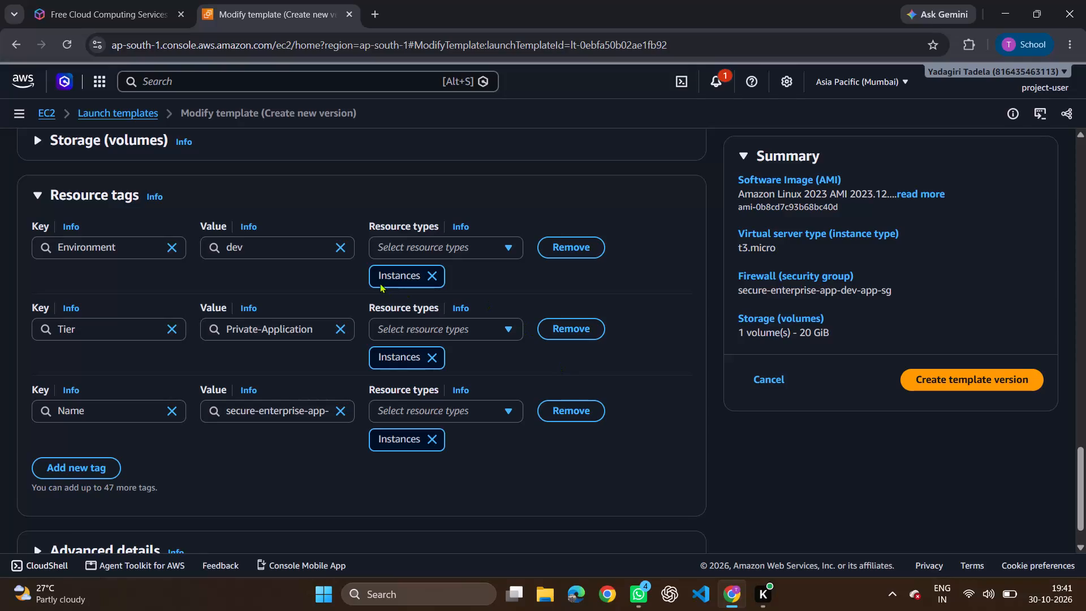
Examine the EBS volume entry in the Storage (volumes) section of the new template version, expanding and collapsing the section.
left_click(37, 137)
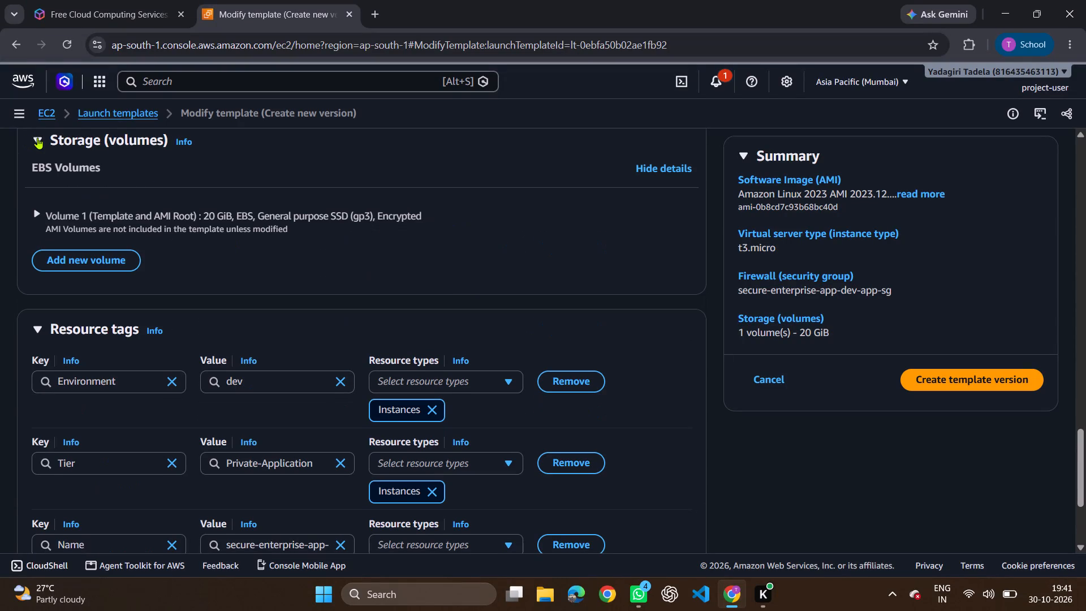
scroll(167, 194, "up", 1)
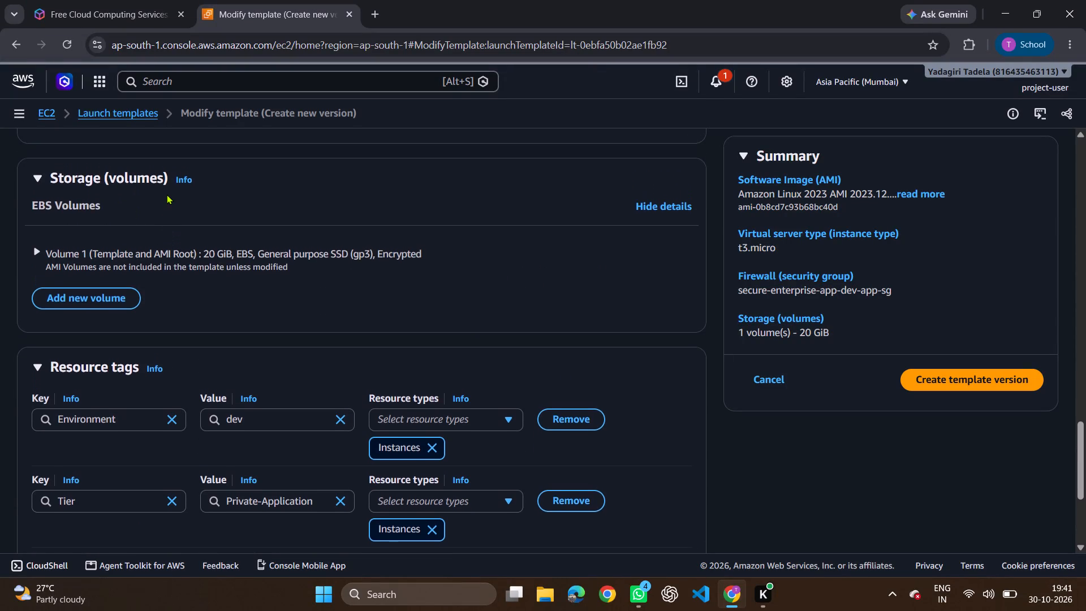
scroll(167, 194, "up", 1)
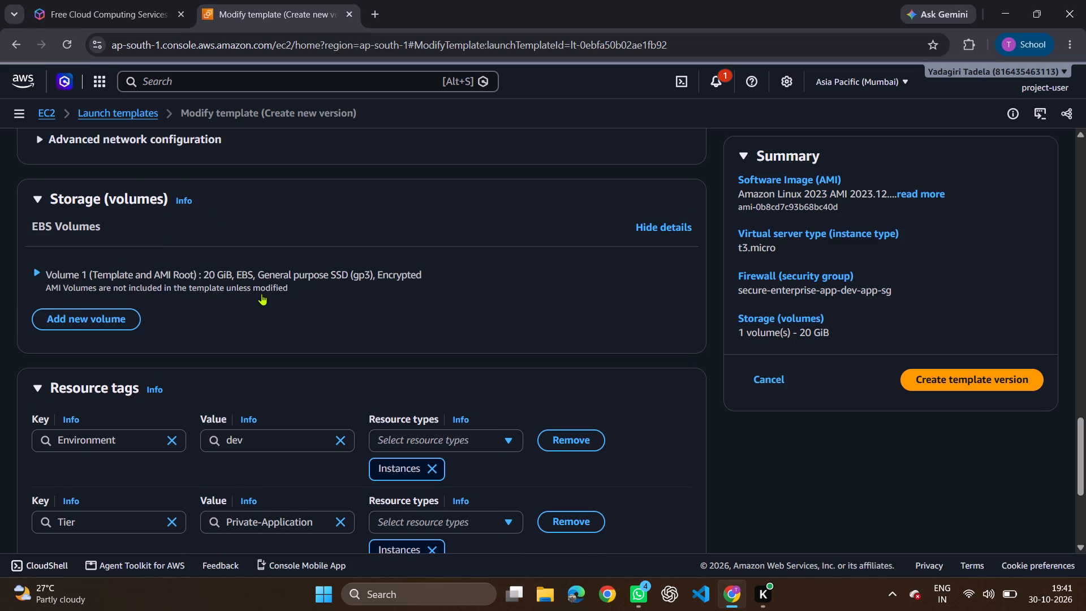
scroll(377, 281, "up", 2)
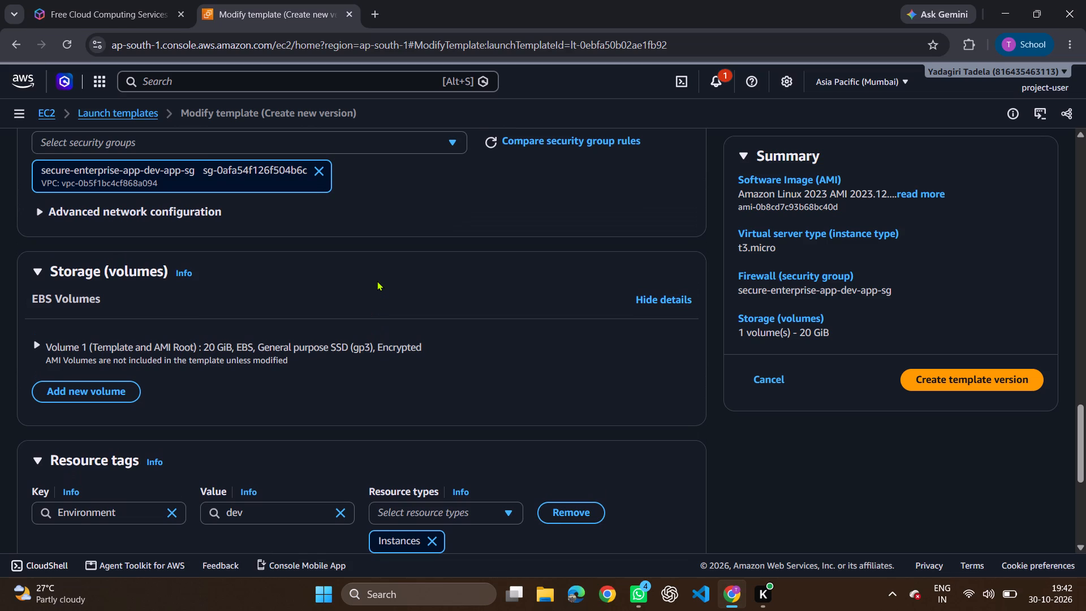
left_click(764, 315)
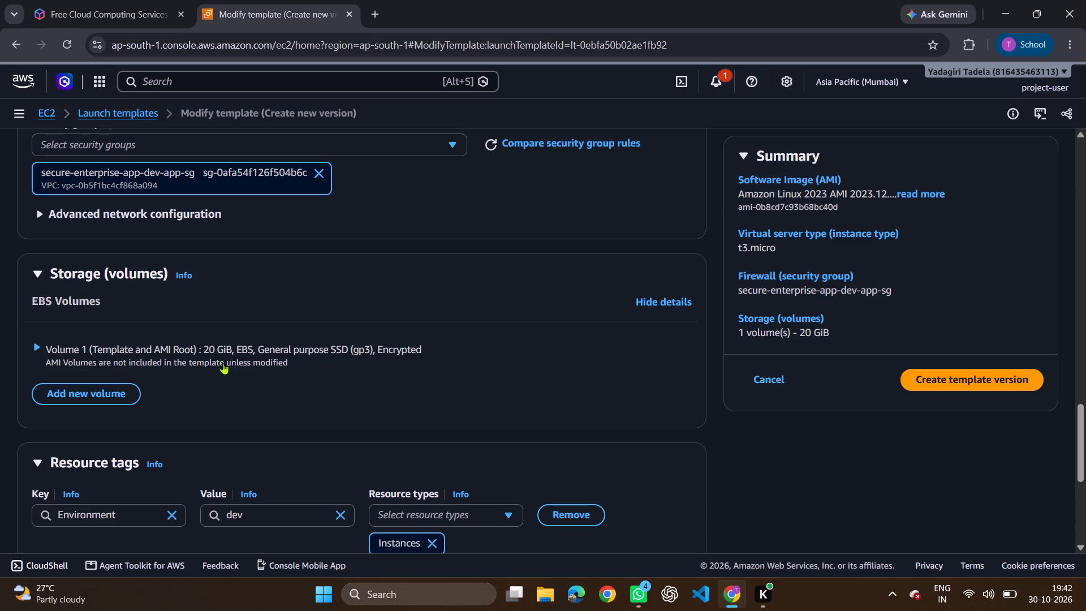
left_click(69, 273)
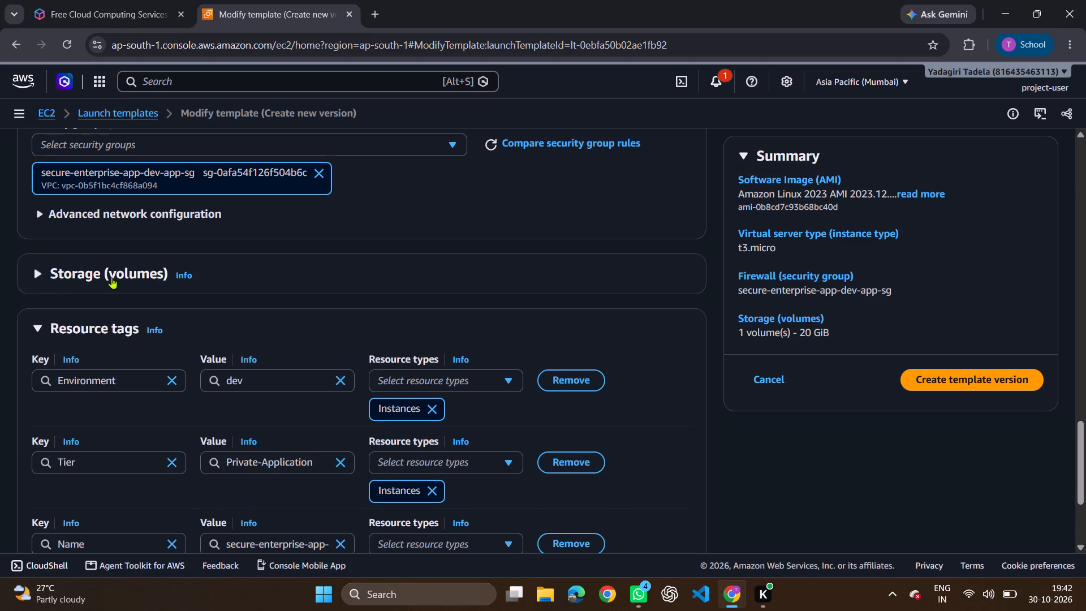
Look through the Resource tags and neighbouring sections for further storage settings, and reopen Storage (volumes) to view its EBS volumes.
scroll(269, 305, "down", 1)
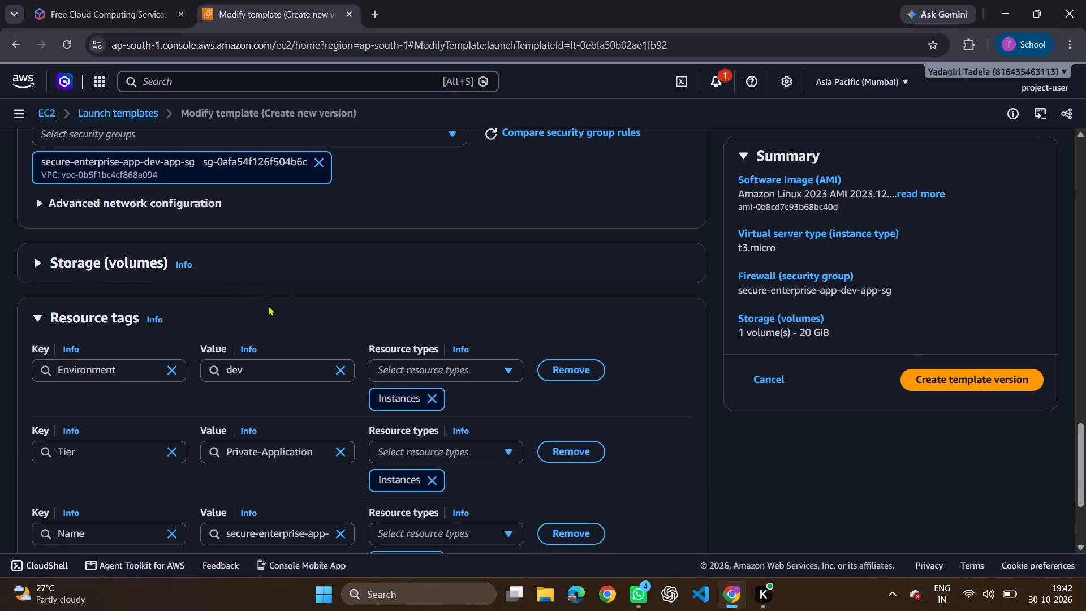
scroll(269, 305, "down", 1)
scroll(269, 305, "up", 1)
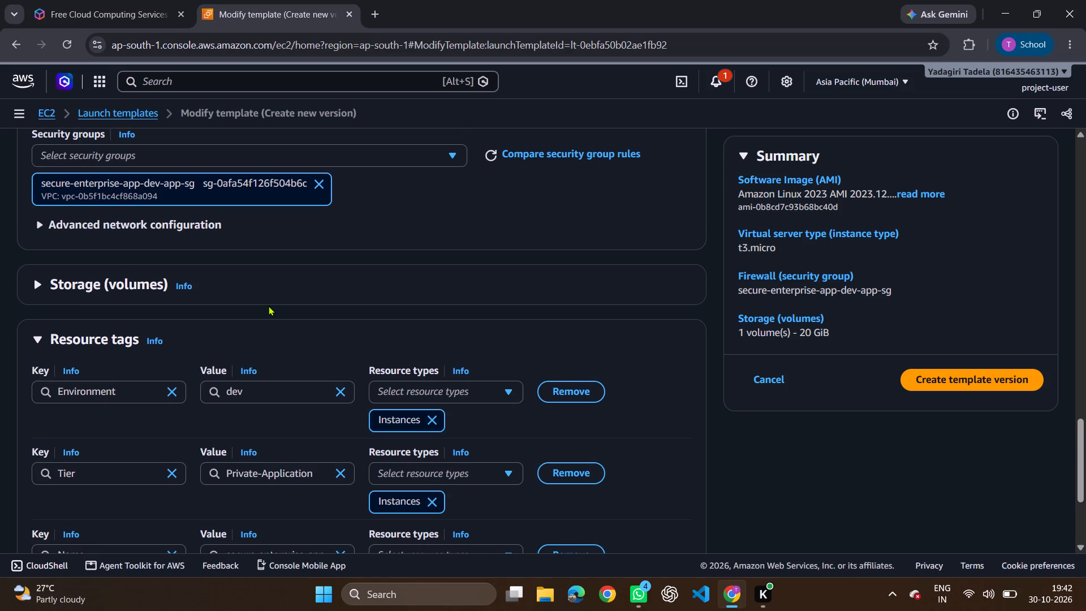
scroll(269, 305, "up", 1)
scroll(269, 305, "down", 2)
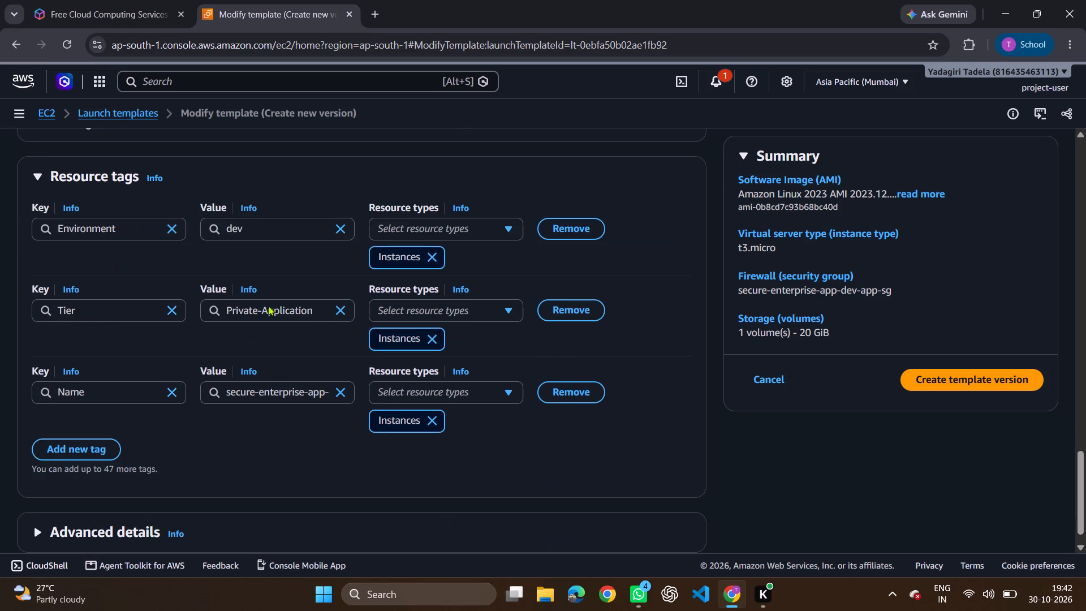
scroll(269, 305, "down", 1)
scroll(269, 305, "up", 3)
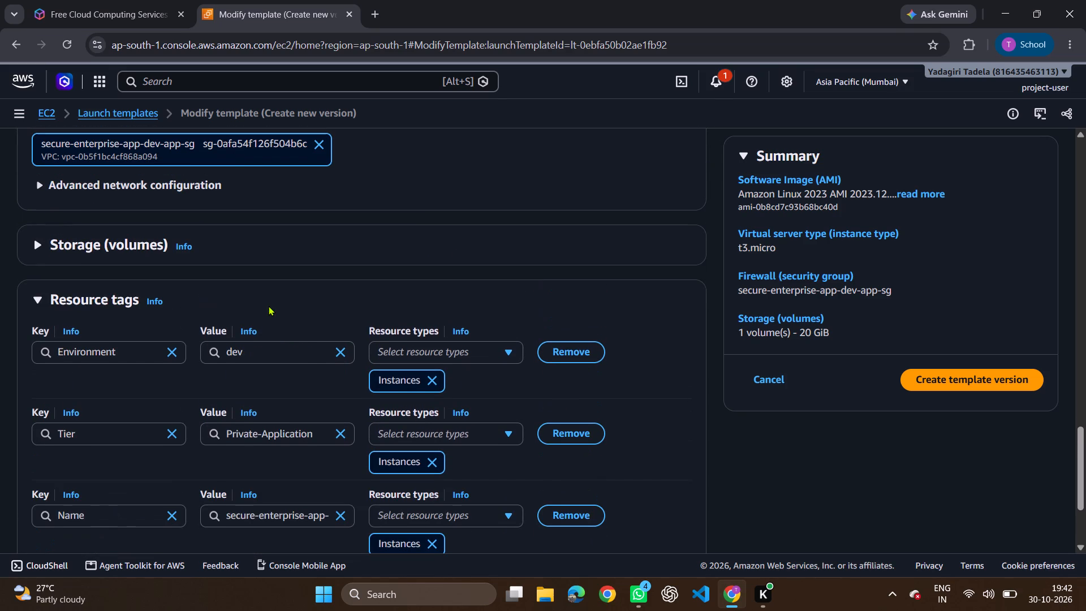
scroll(225, 263, "up", 1)
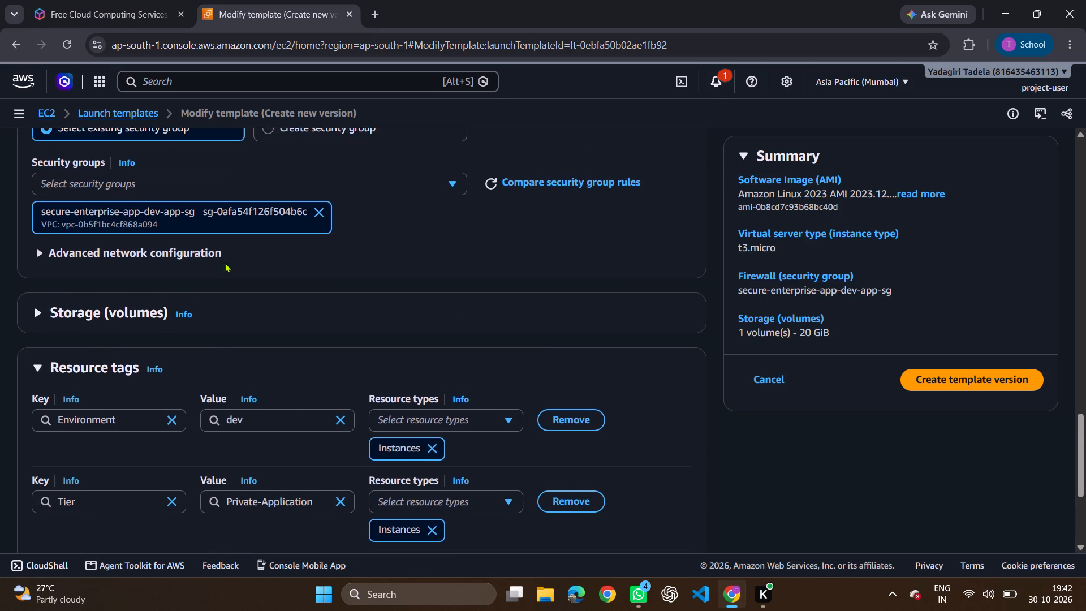
scroll(225, 263, "up", 1)
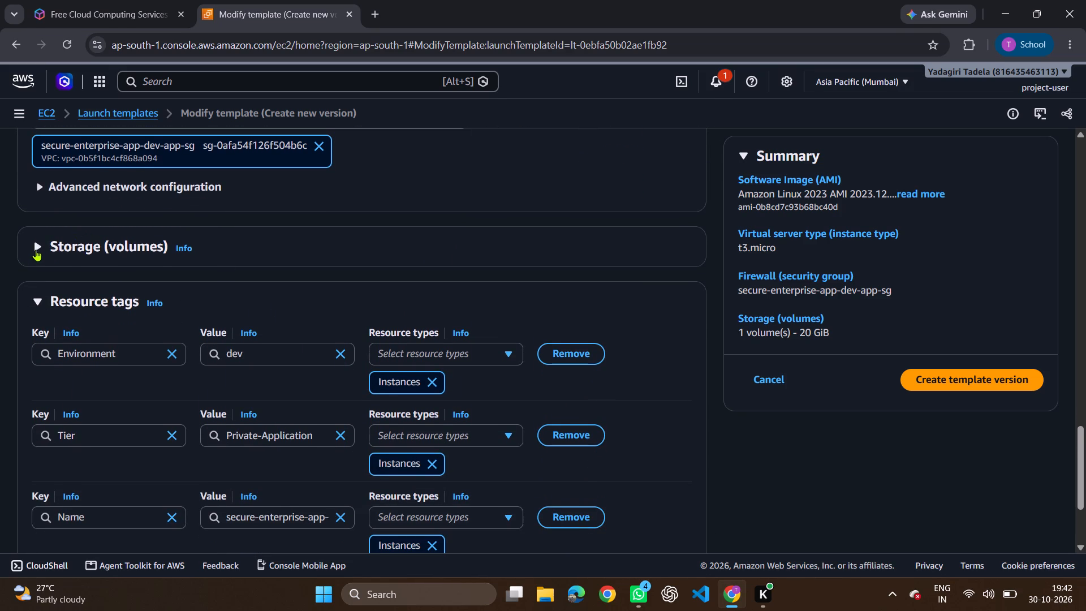
scroll(157, 274, "down", 1)
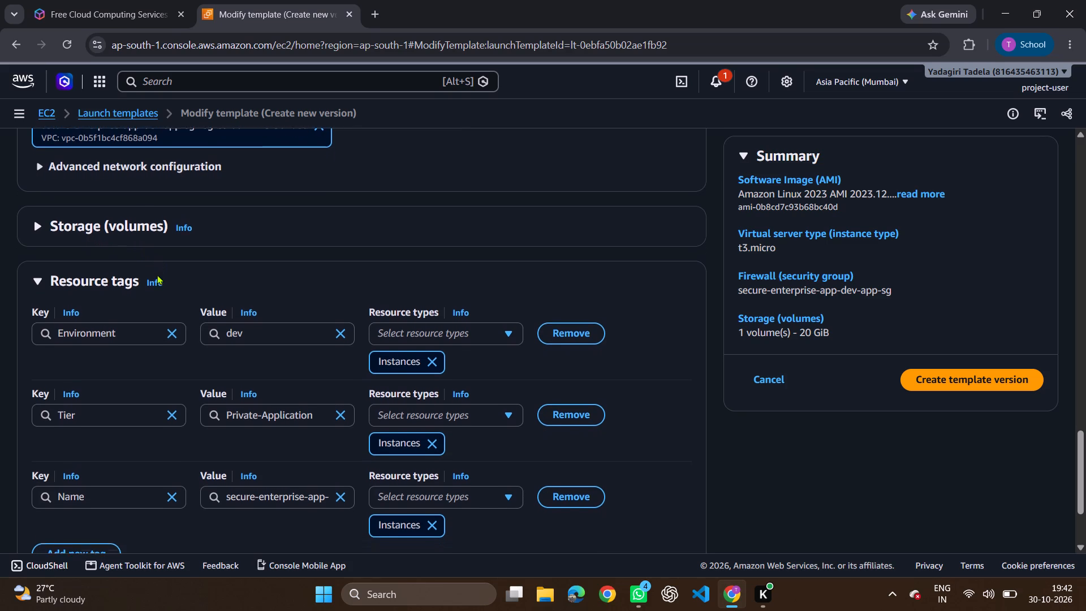
scroll(157, 274, "down", 1)
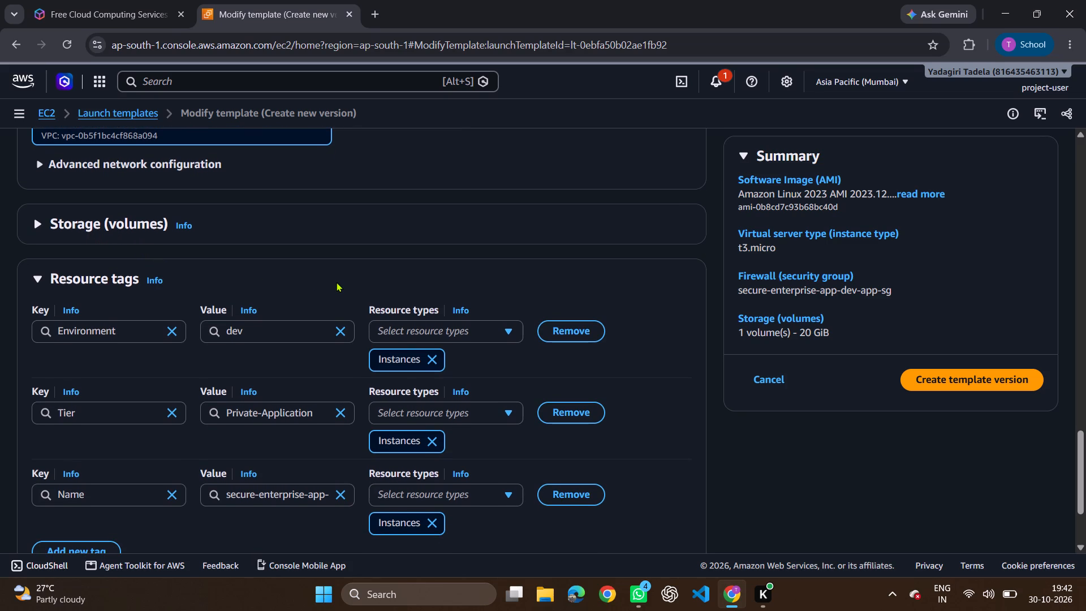
scroll(337, 282, "down", 2)
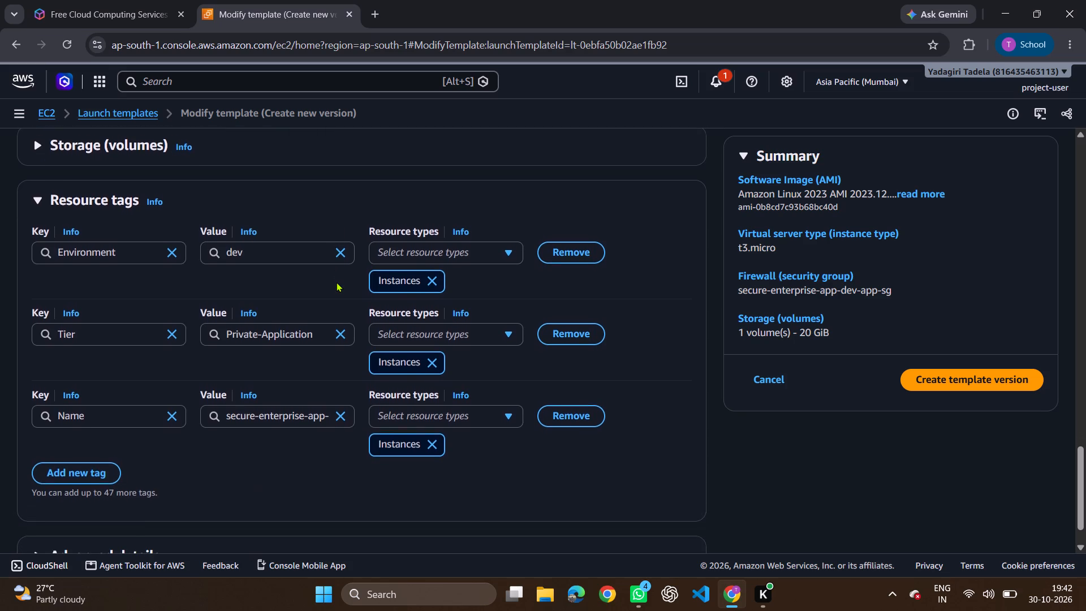
scroll(337, 282, "up", 1)
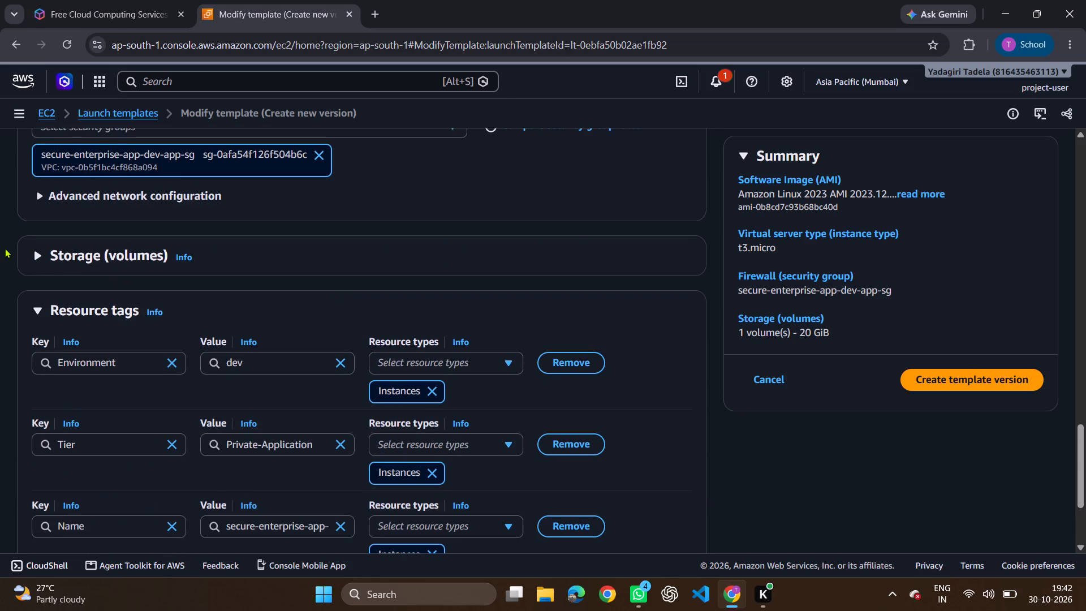
left_click(46, 256)
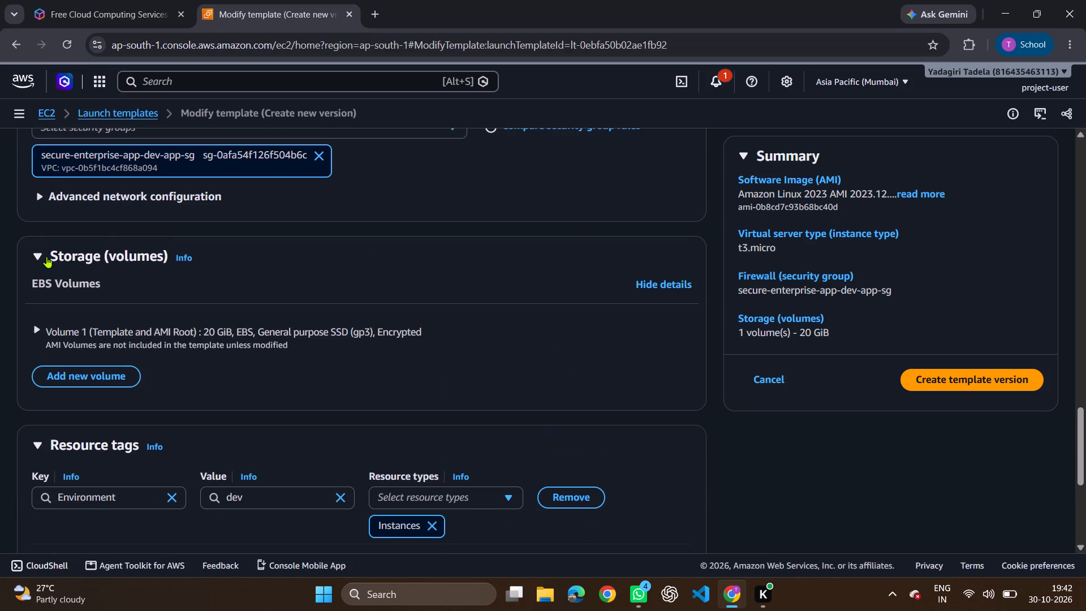
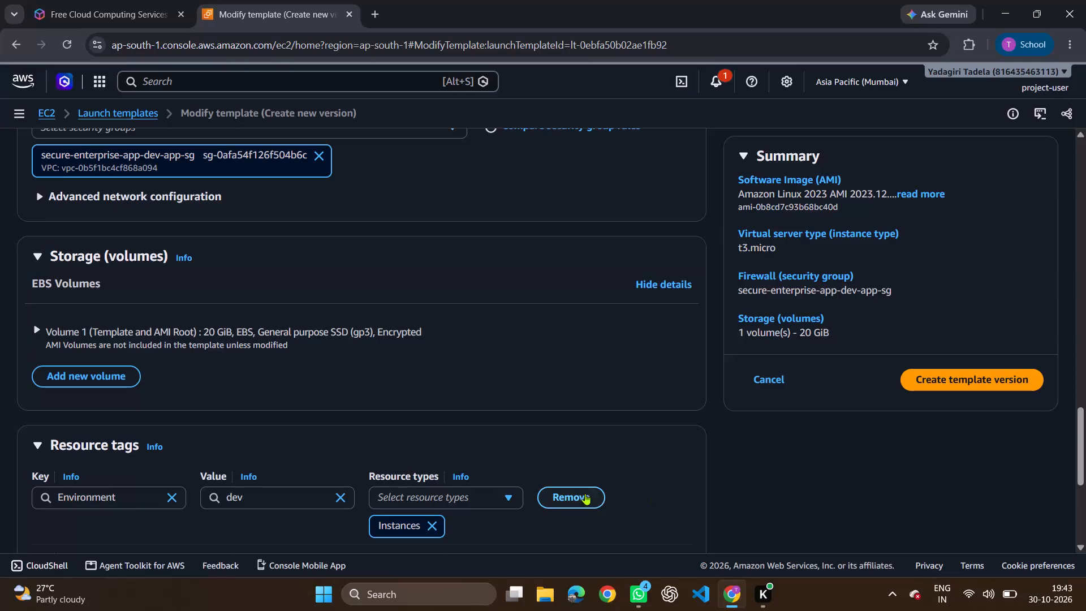
Expand Volume 1 (Template and AMI Root) under EBS Volumes to show its detailed settings, including encryption and KMS key.
left_click(86, 283)
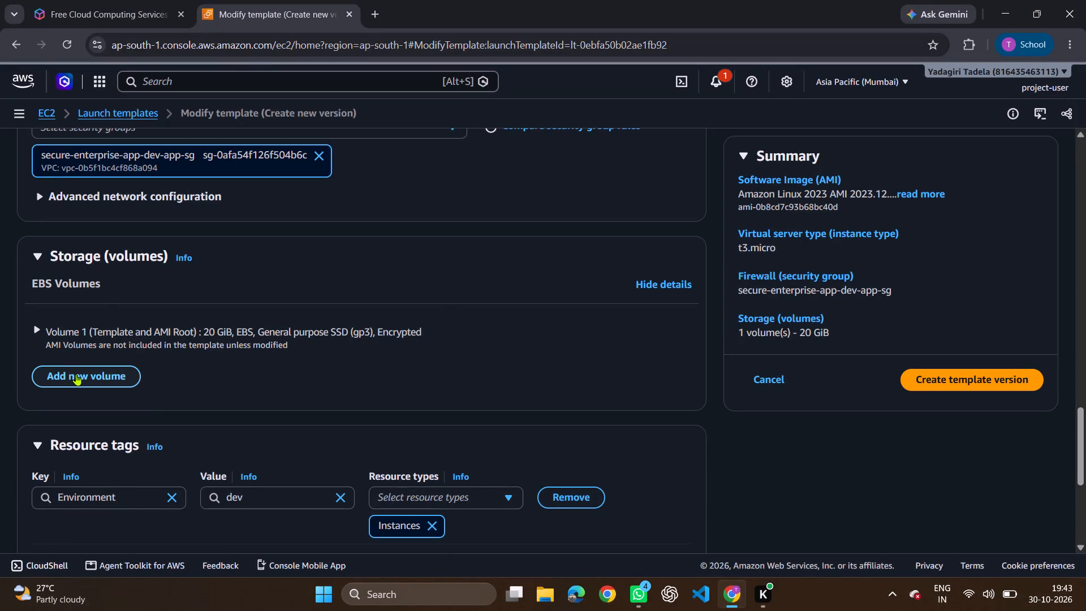
left_click(47, 332)
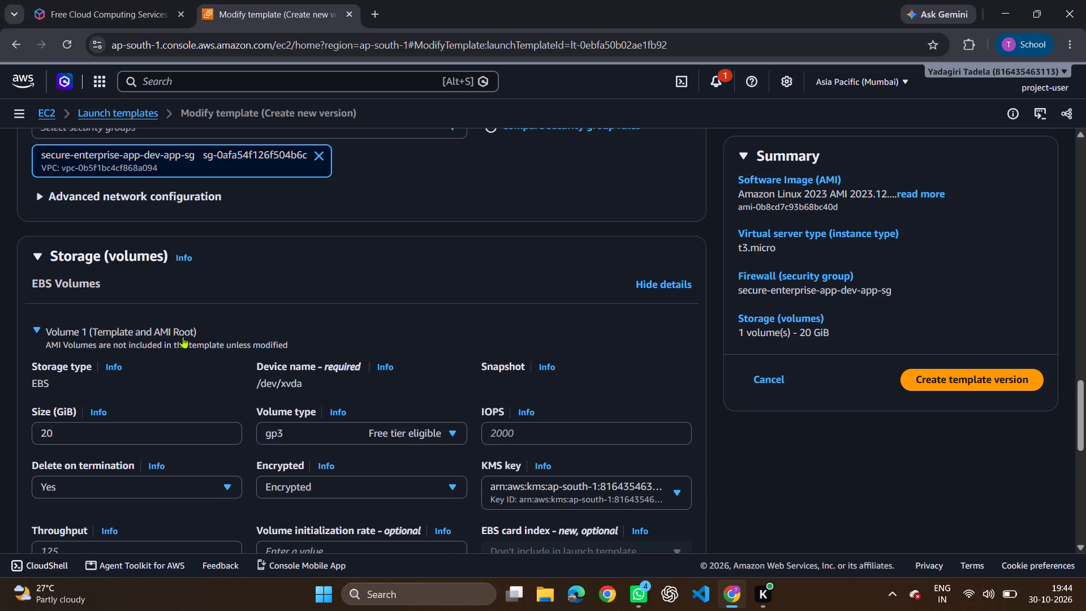
scroll(183, 337, "down", 2)
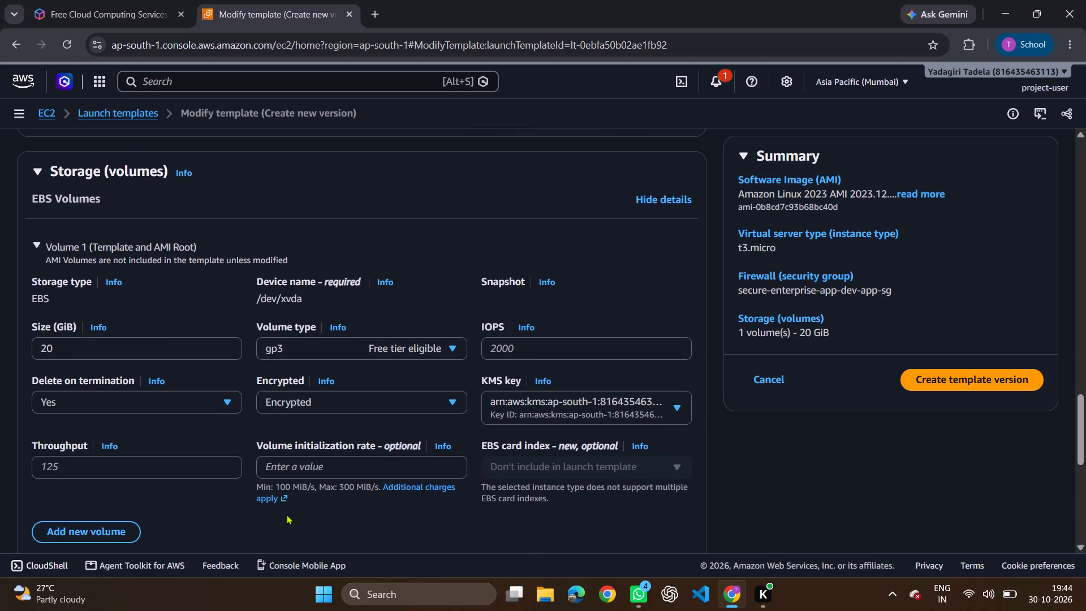
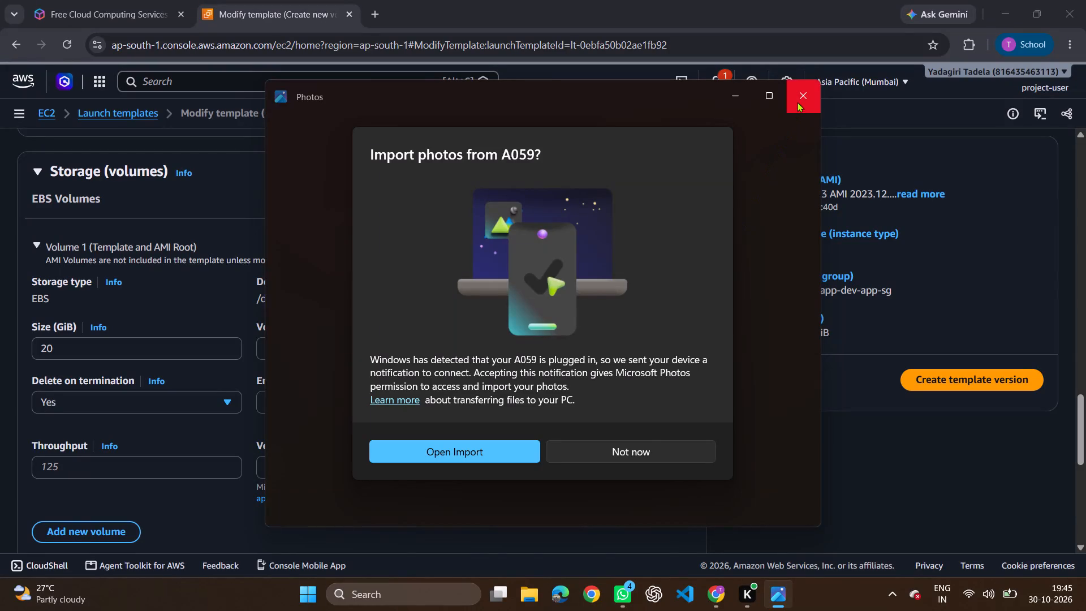
Dismiss the Photos import window covering the launch template's storage settings, without importing anything from the connected device.
left_click(798, 102)
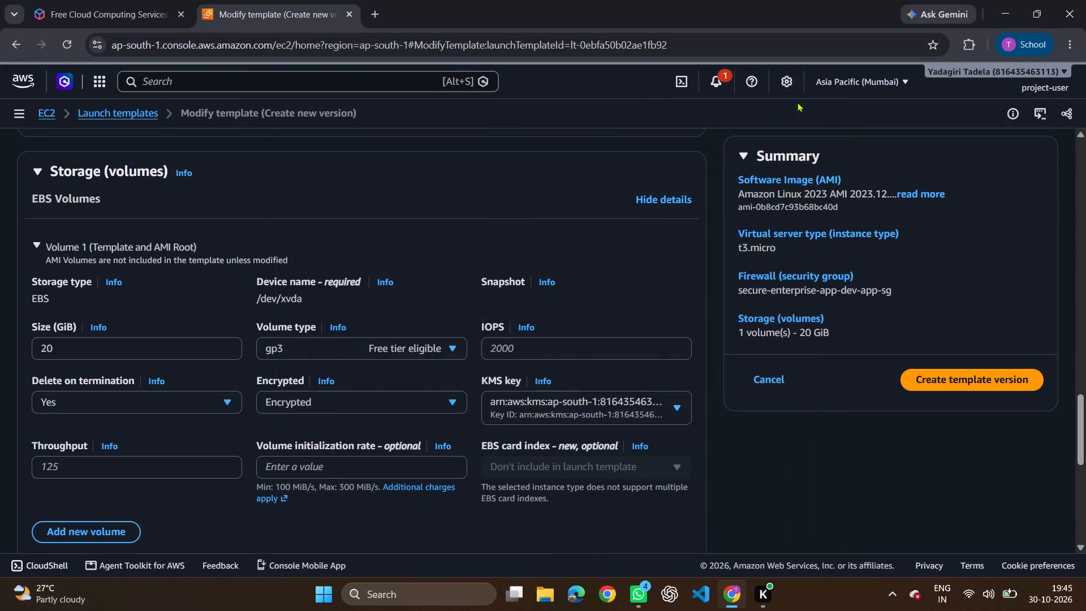
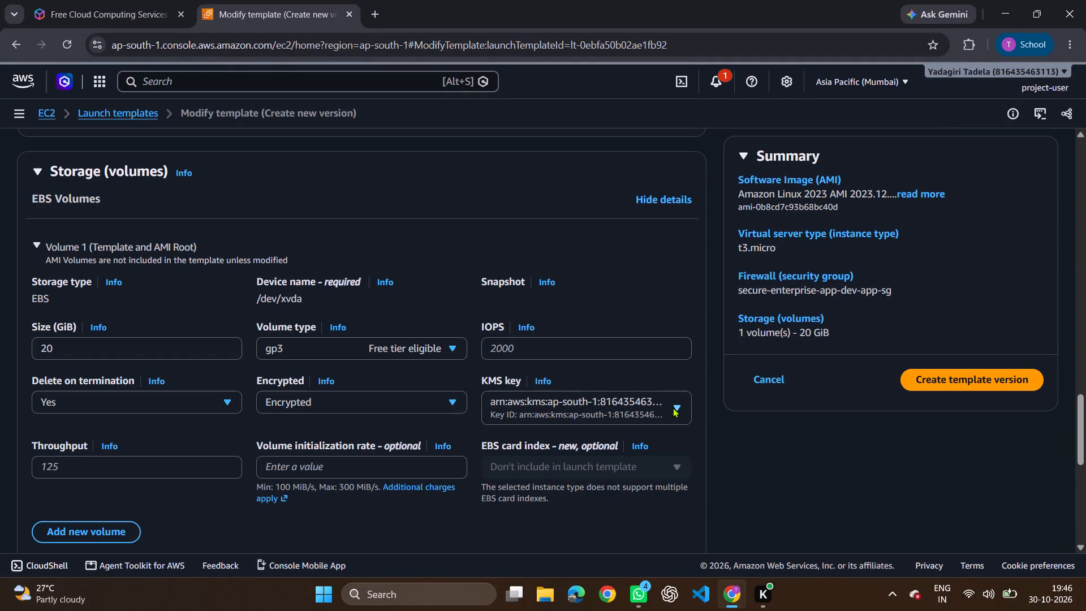
Set the KMS key of Volume 1 (Template and AMI Root) to (default) aws/ebs.
left_click(632, 406)
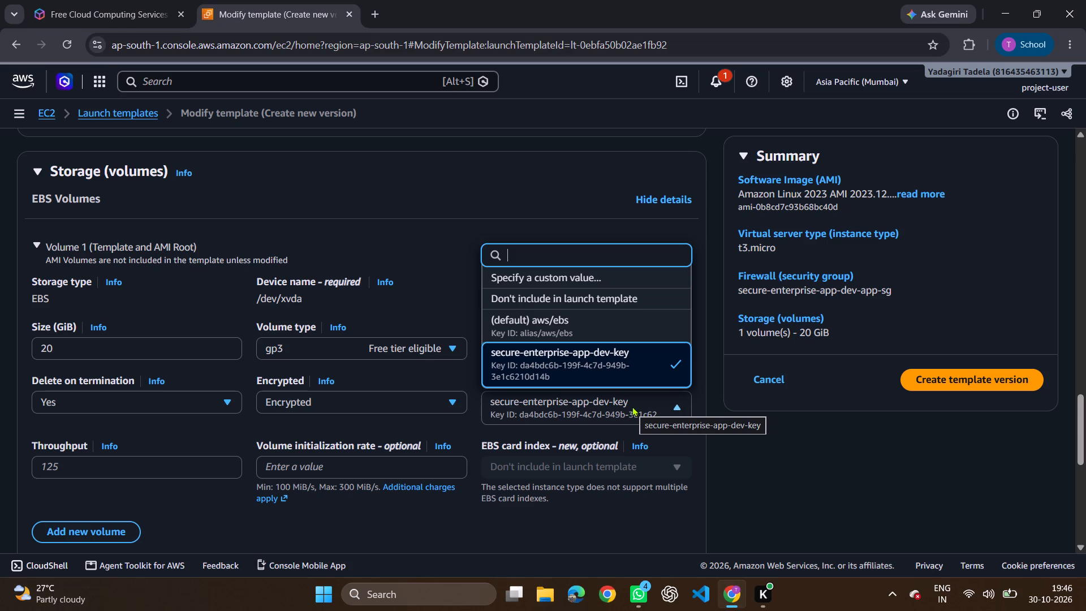
left_click(579, 320)
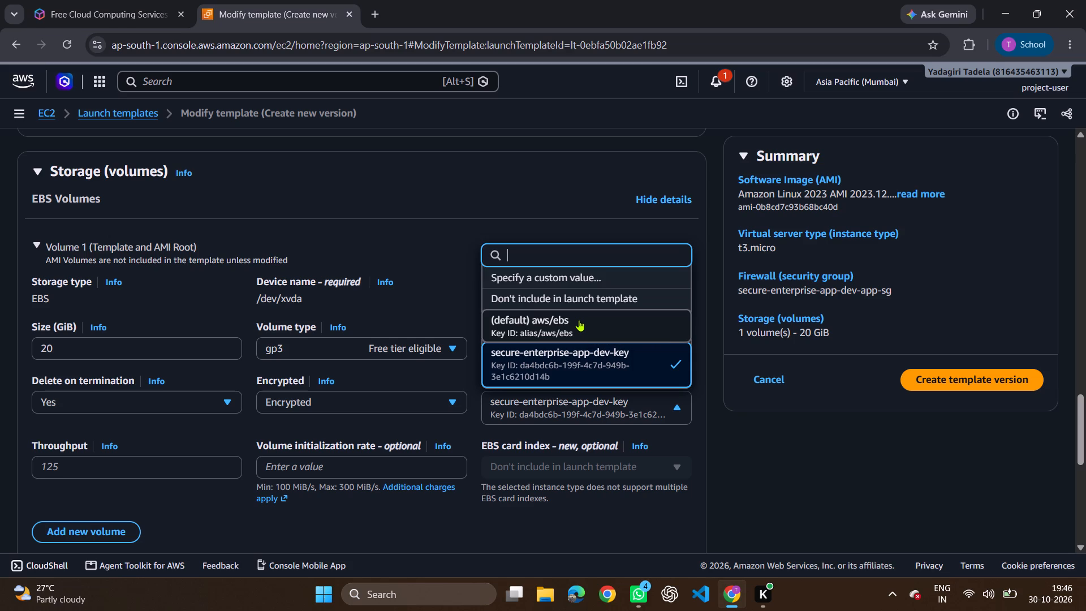
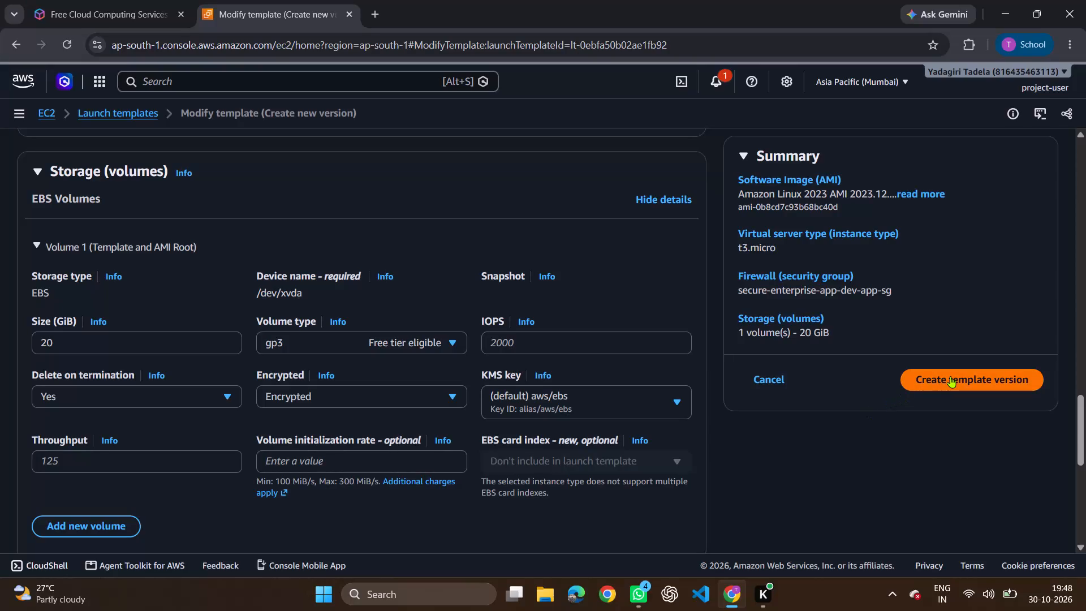
Create the new launch template version with the configured settings.
left_click(950, 376)
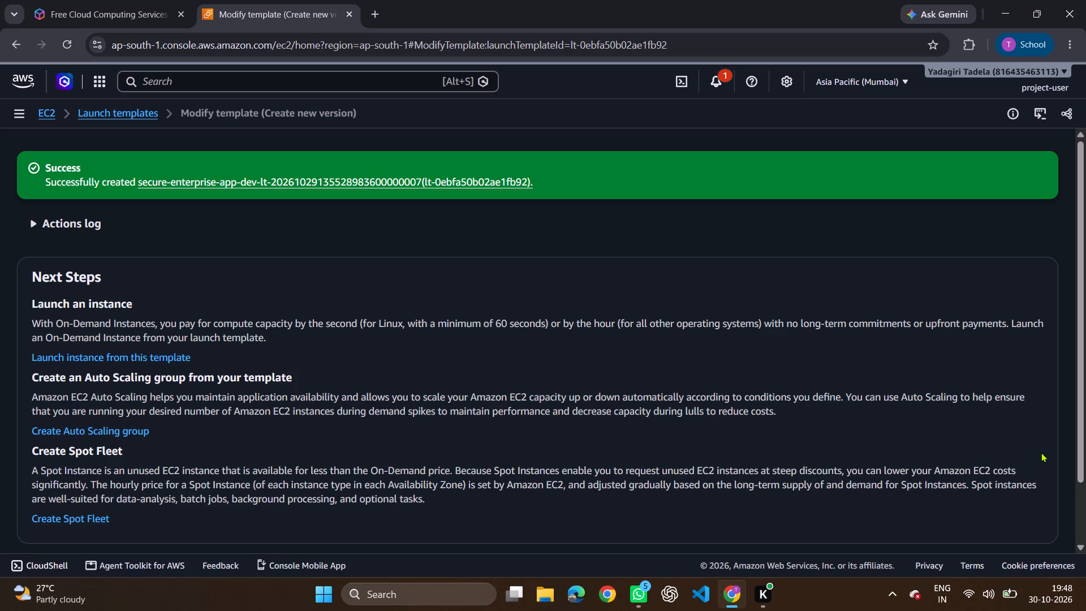
Capture a full-screen screenshot of the launch template version creation result page.
scroll(749, 533, "down", 1)
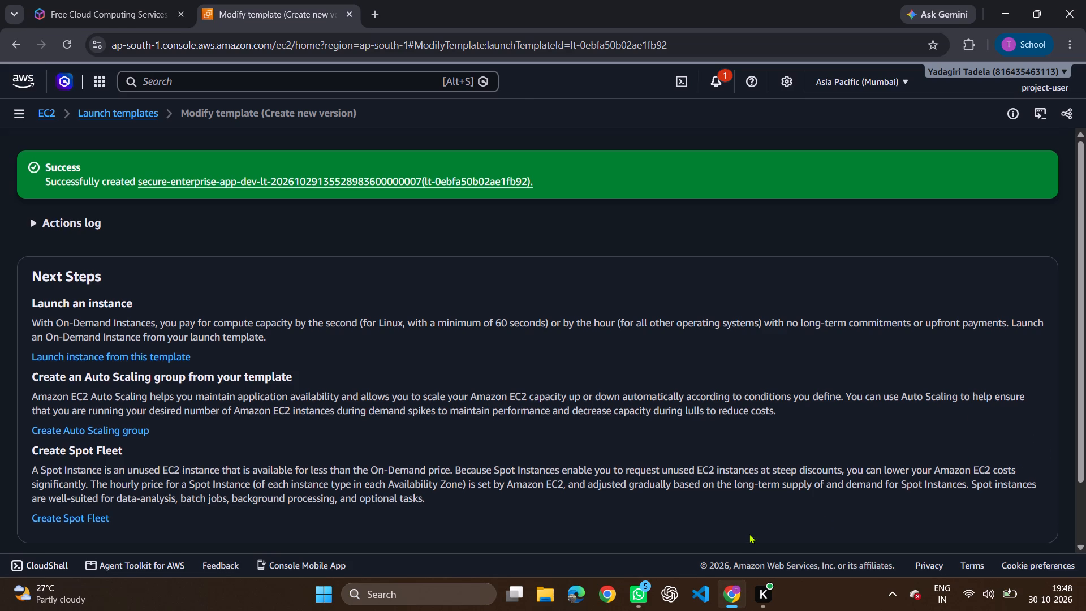
scroll(749, 533, "down", 3)
scroll(749, 533, "up", 1)
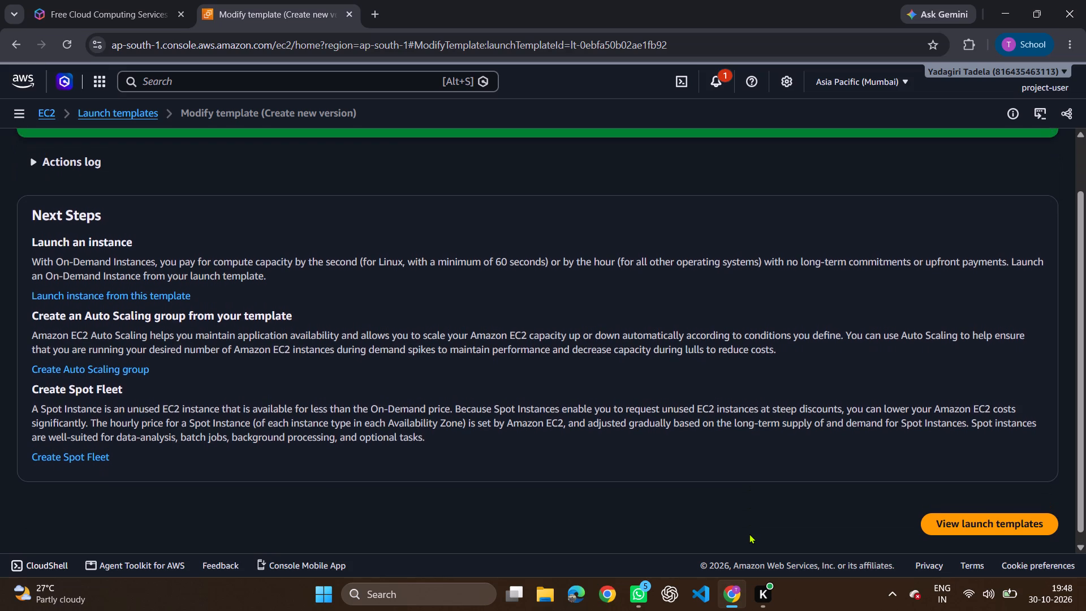
scroll(749, 533, "up", 1)
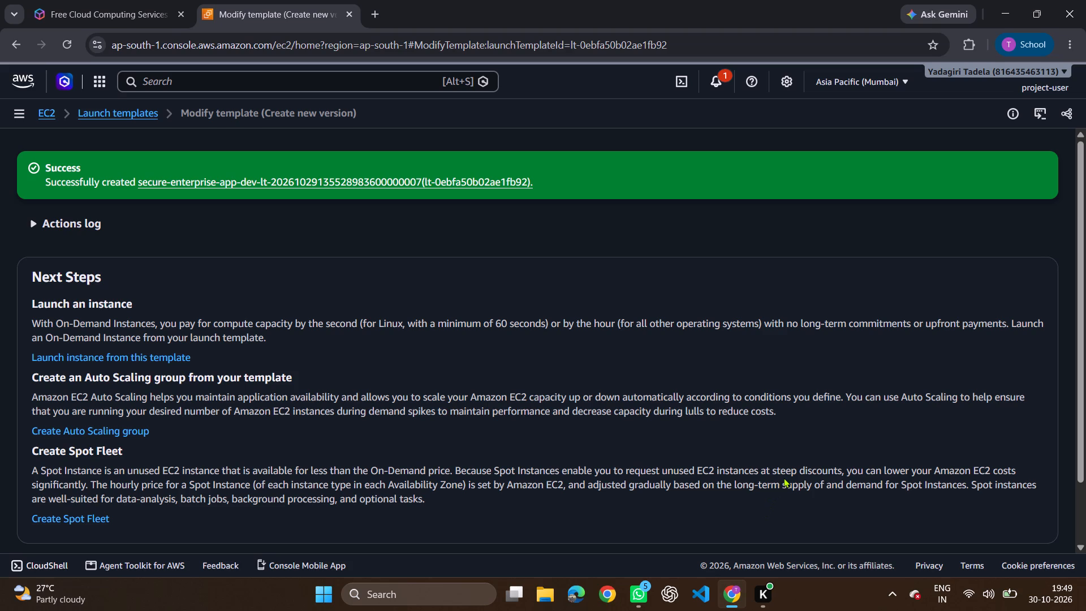
key("shift+super+s")
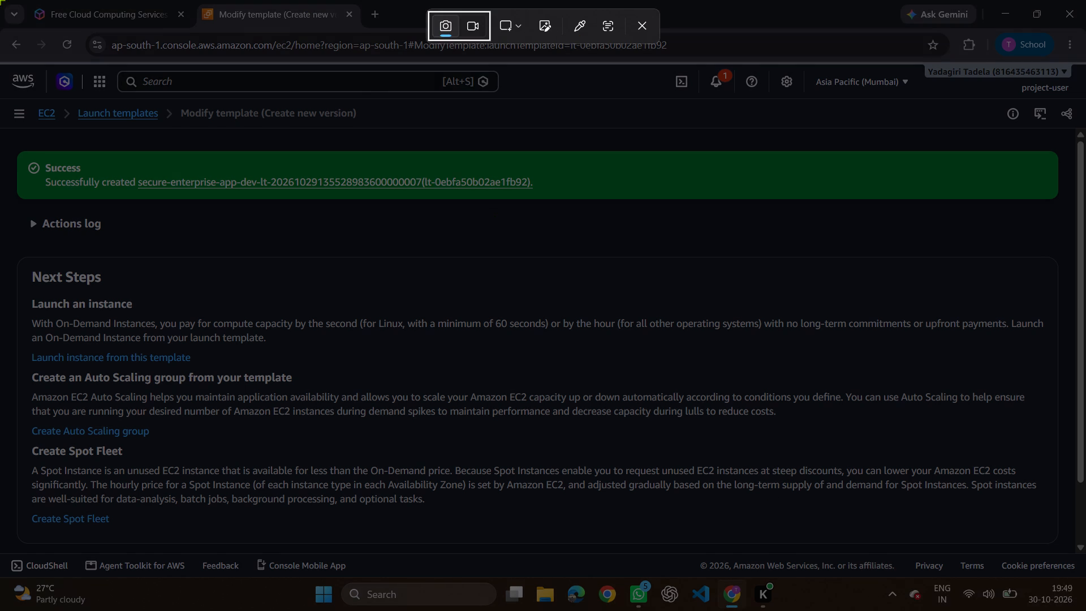
left_click_drag(1, 0, 1085, 610)
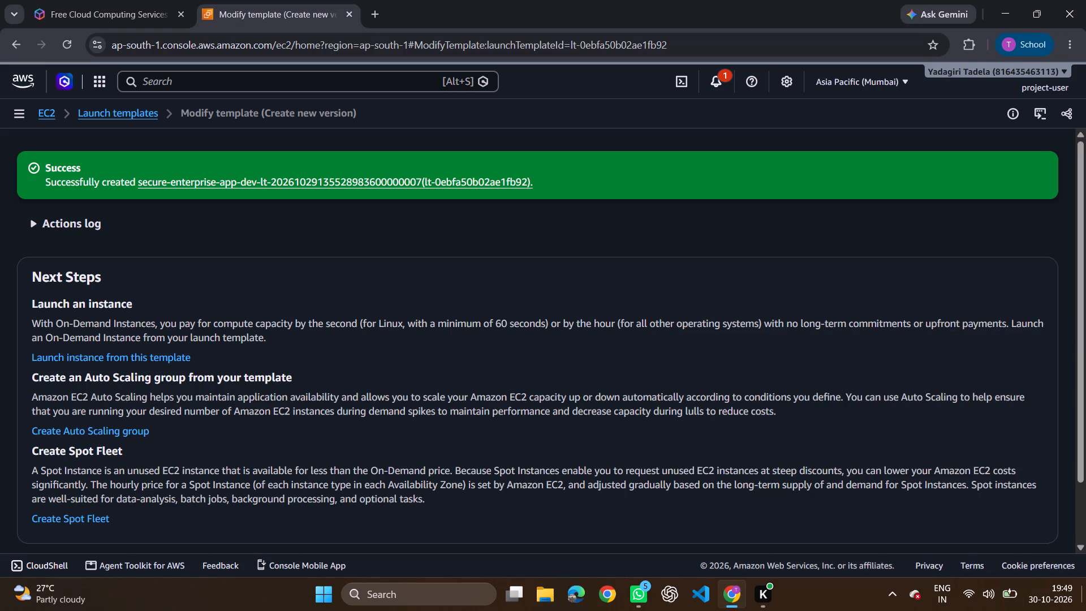
View the launch templates list and examine the secure-enterprise-app-dev template's version and instance details.
scroll(984, 466, "down", 2)
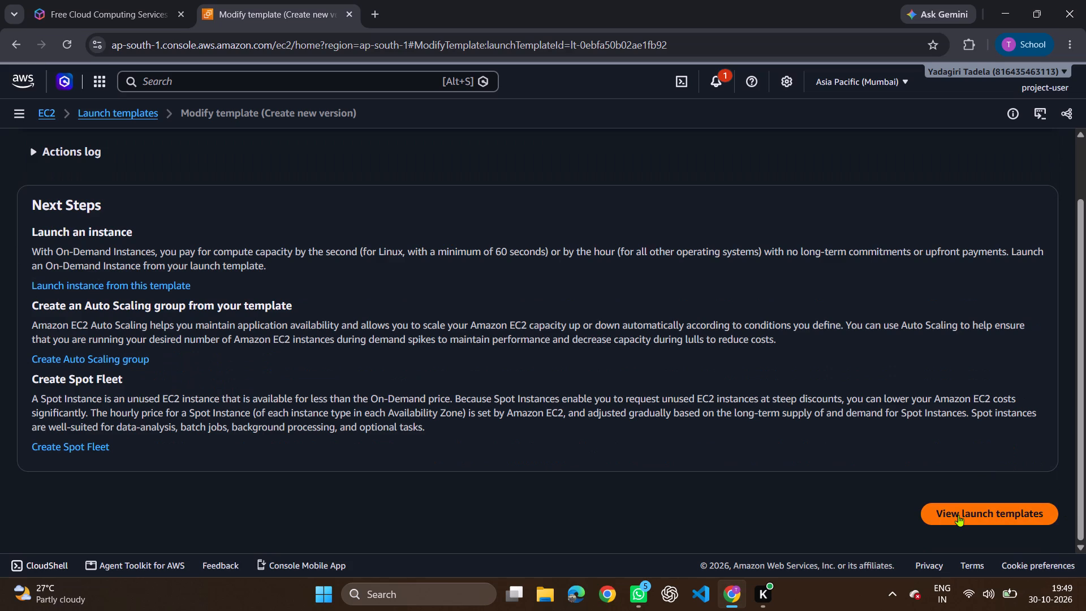
left_click(958, 515)
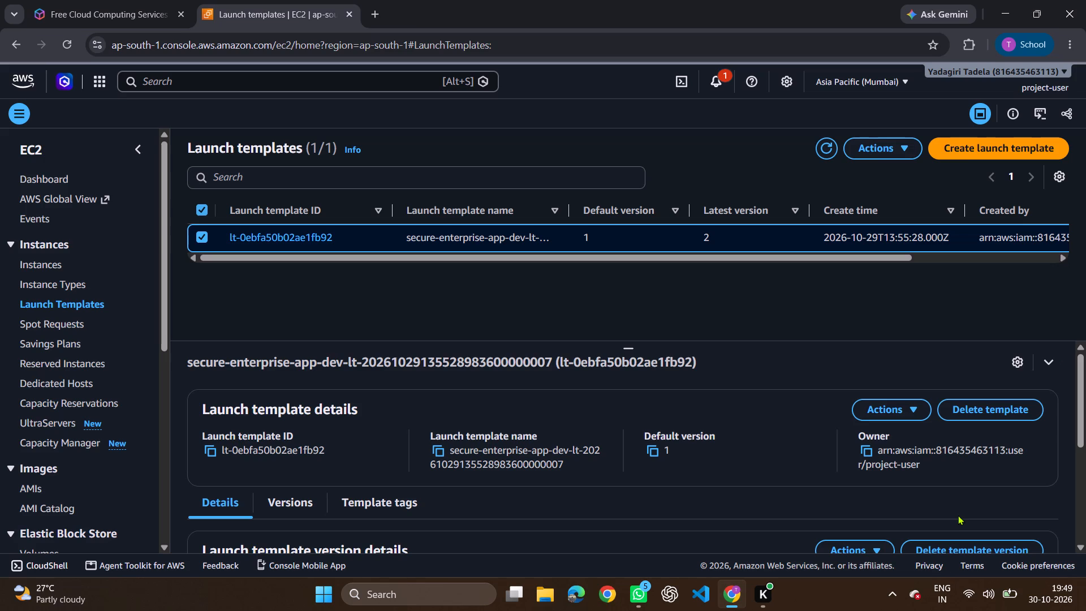
scroll(899, 486, "down", 3)
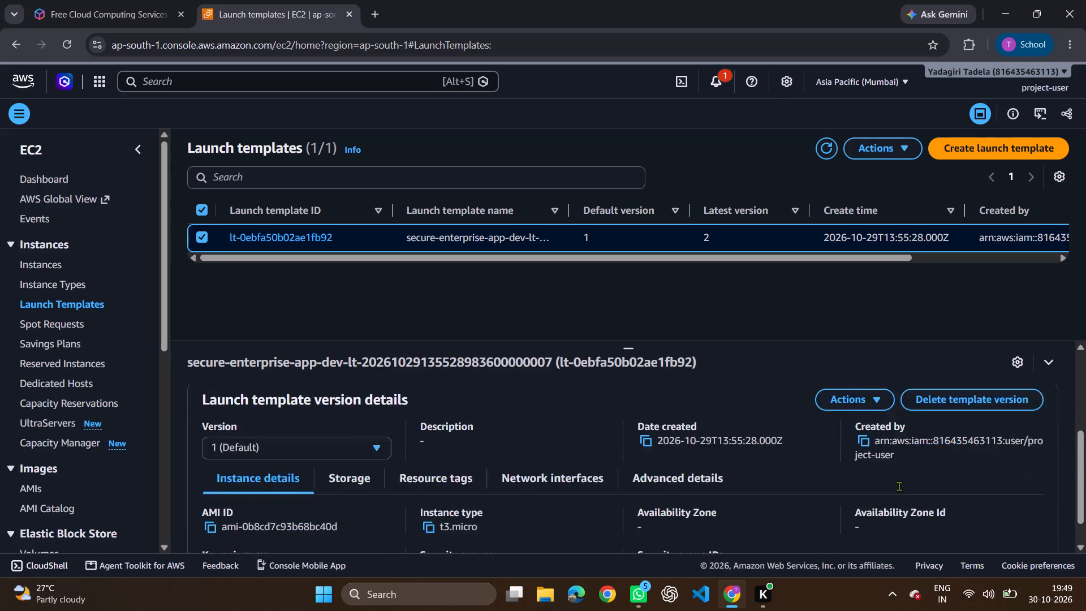
scroll(899, 486, "down", 4)
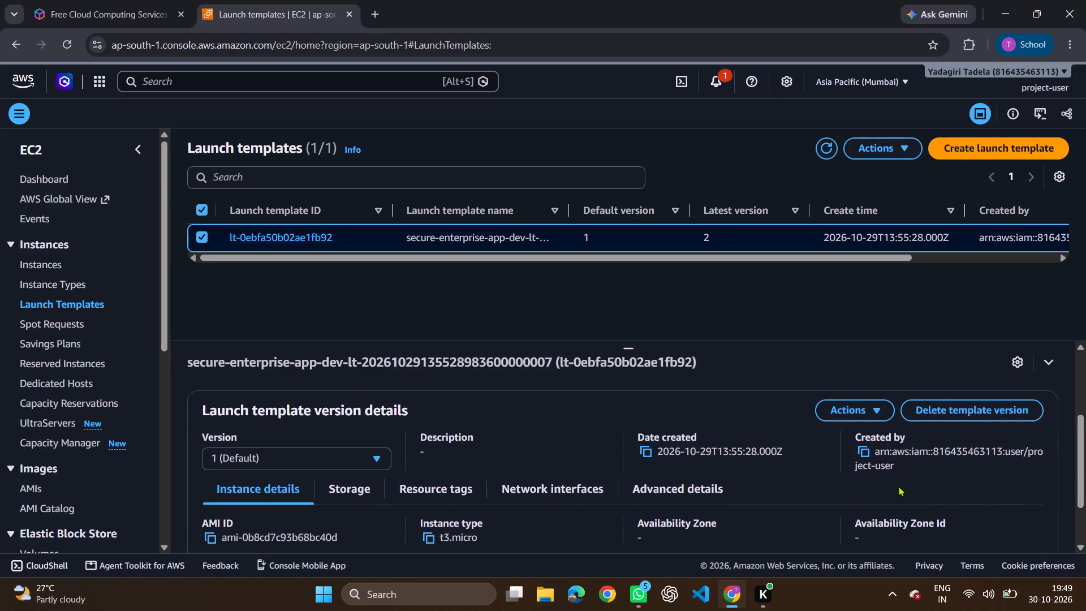
scroll(899, 486, "down", 1)
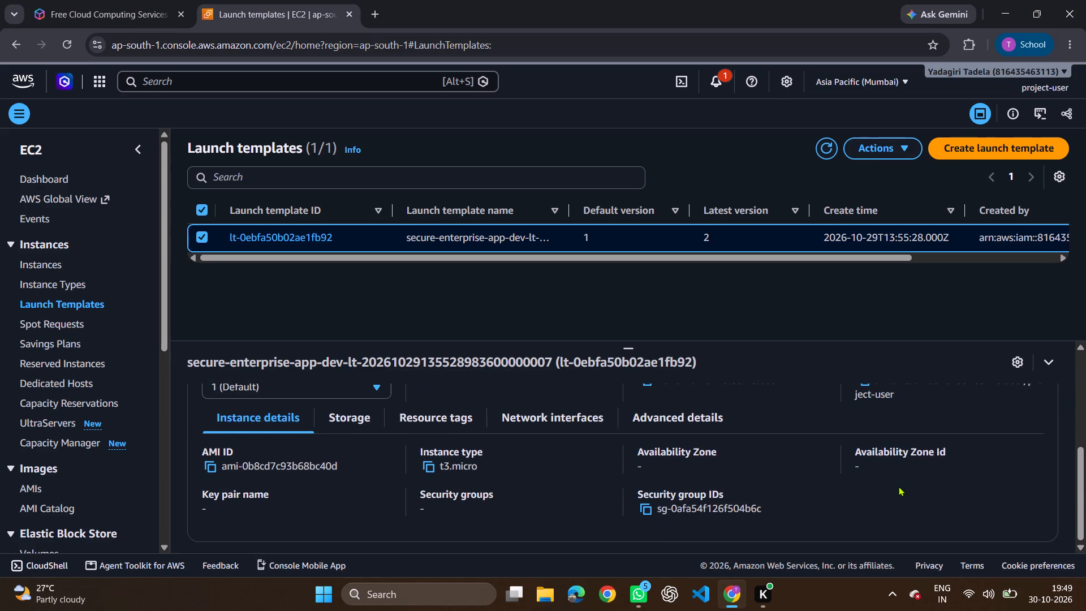
scroll(899, 486, "down", 1)
scroll(558, 483, "up", 4)
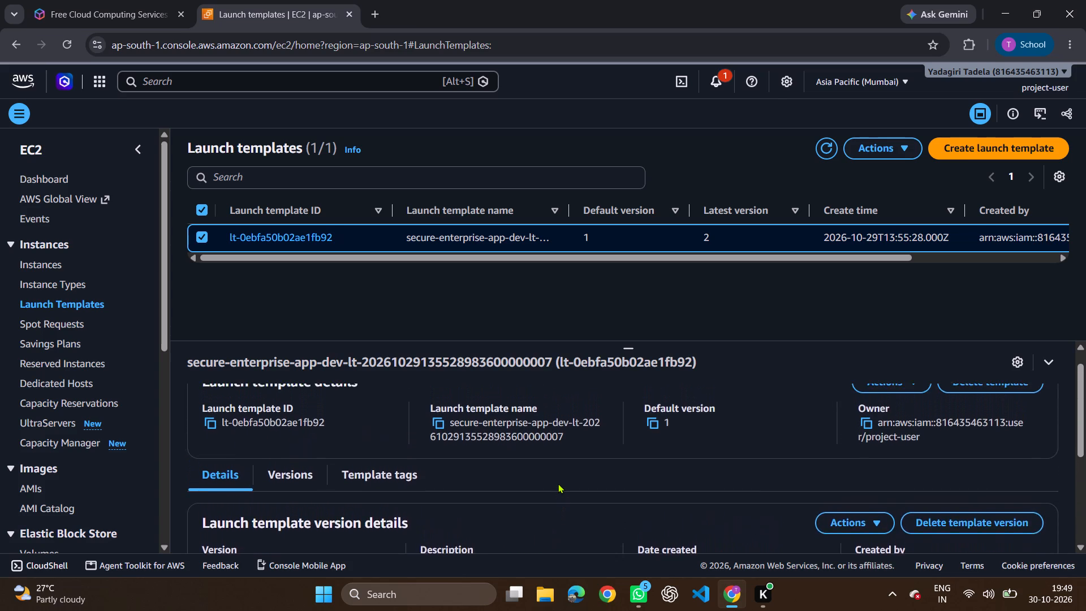
scroll(558, 483, "up", 1)
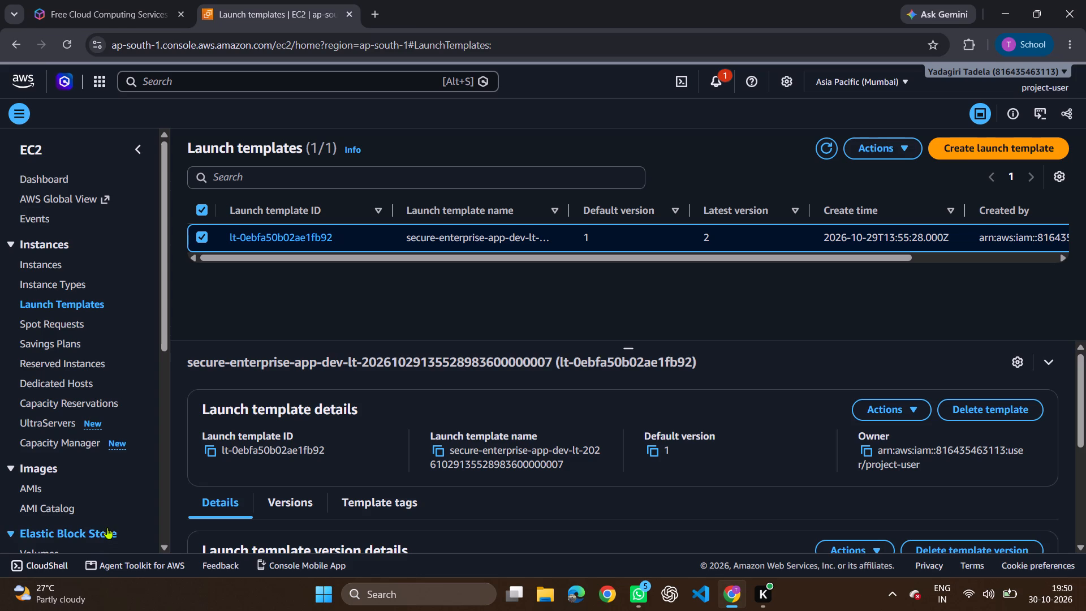
Edit the secure-enterprise-app-dev Auto Scaling group to use launch template version Latest (2), refreshing the version list, and update the group.
scroll(93, 489, "down", 5)
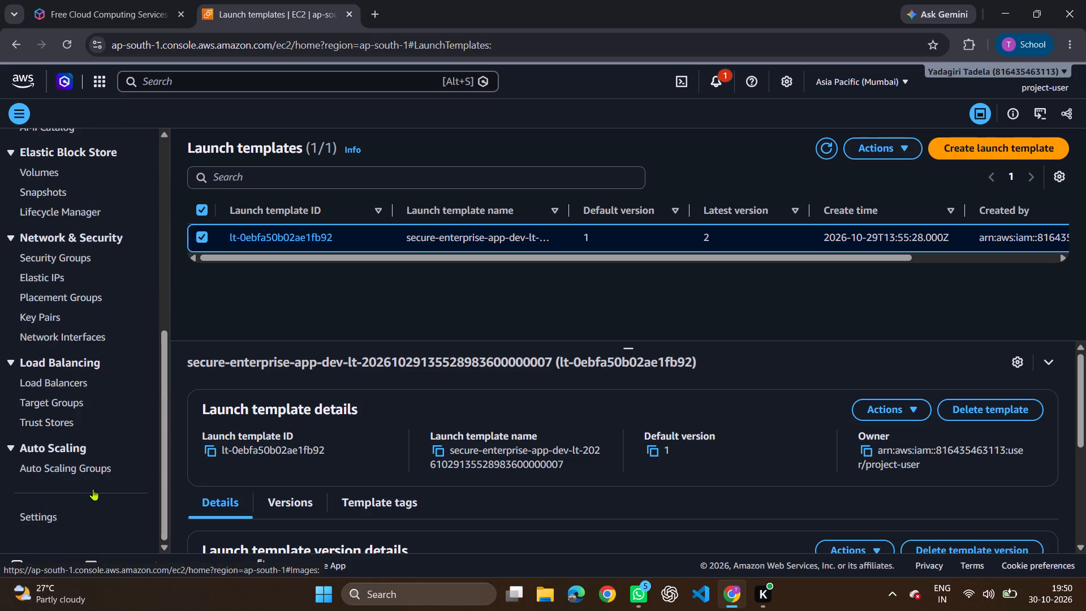
left_click(83, 470)
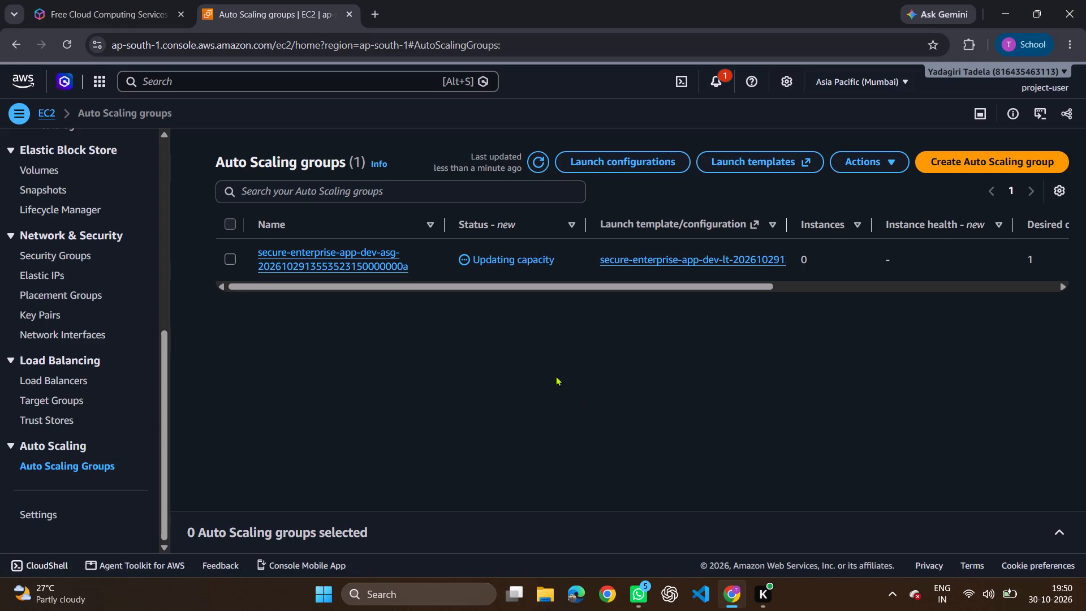
left_click(350, 266)
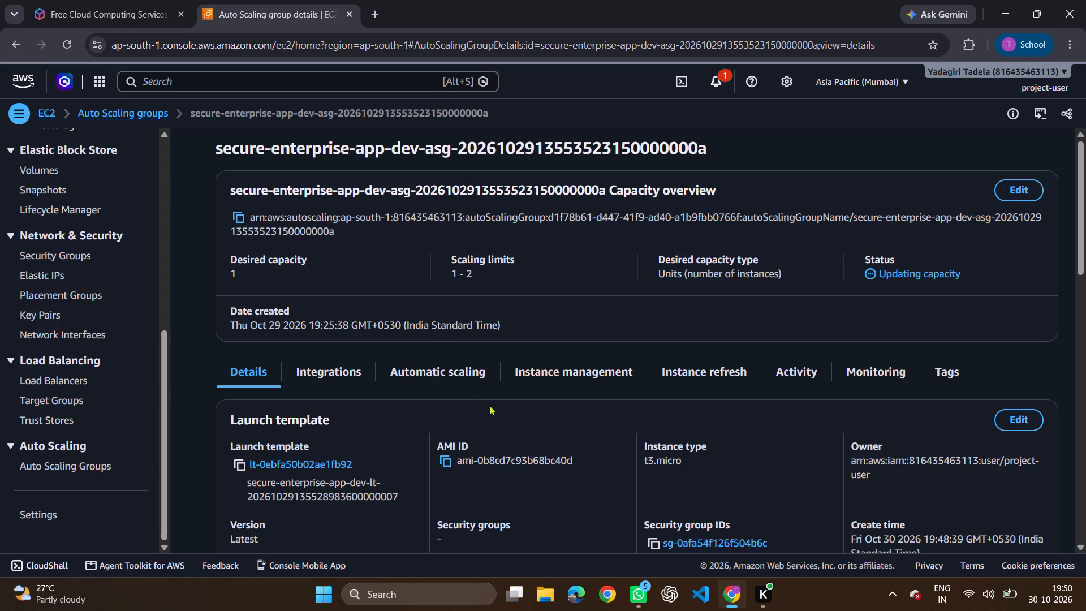
scroll(490, 406, "down", 1)
left_click(999, 380)
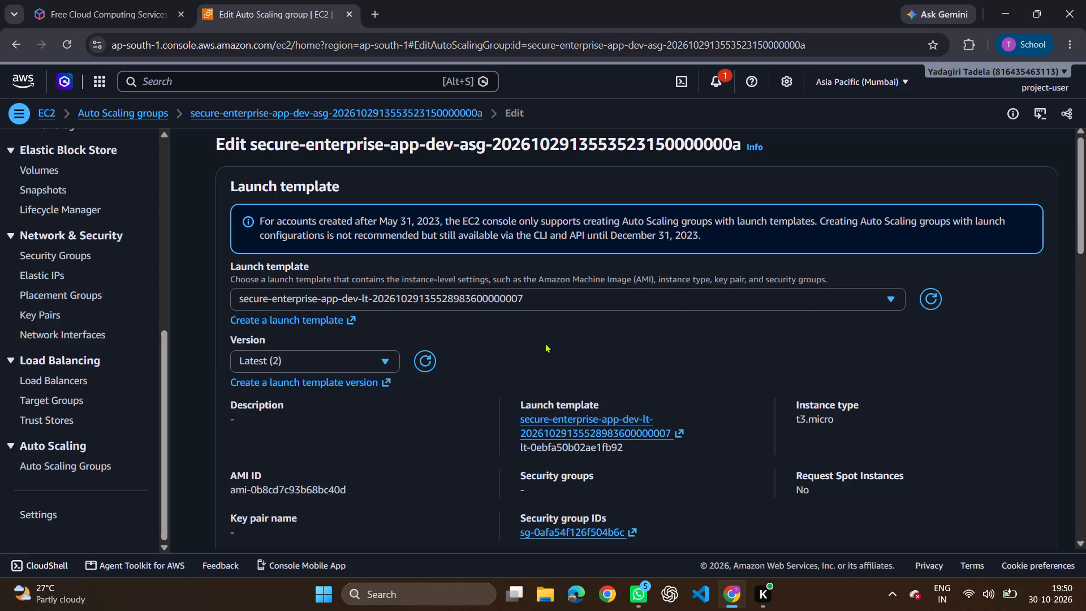
left_click(373, 356)
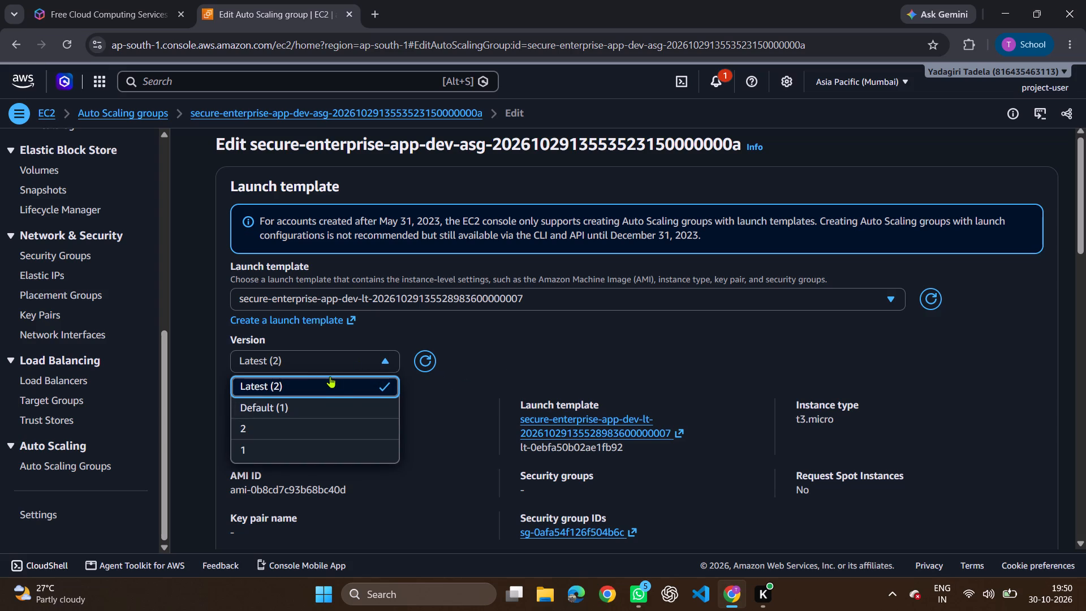
left_click(419, 364)
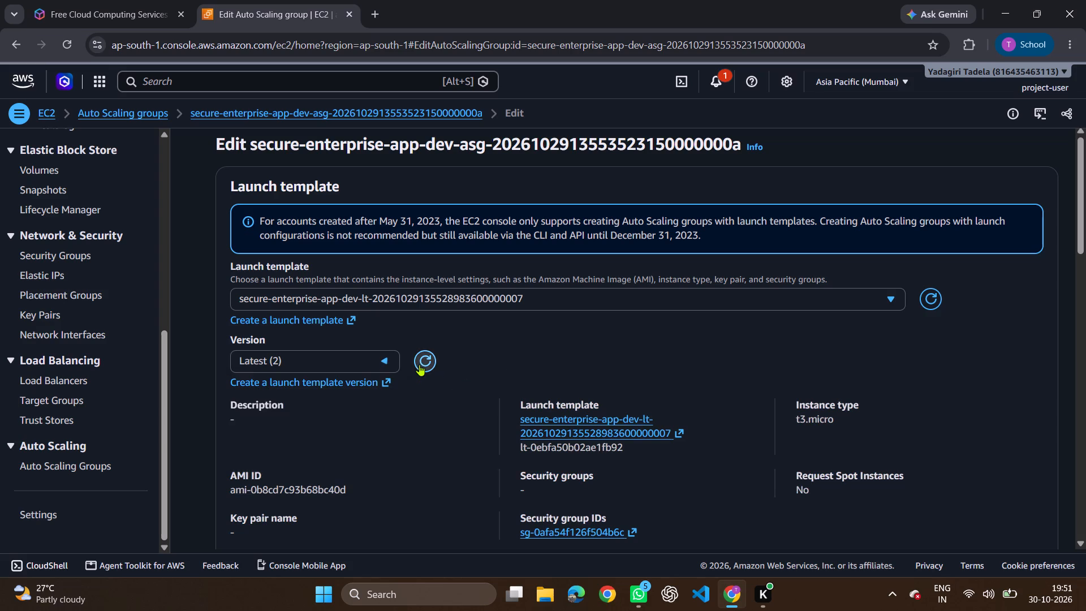
left_click(368, 356)
left_click(331, 382)
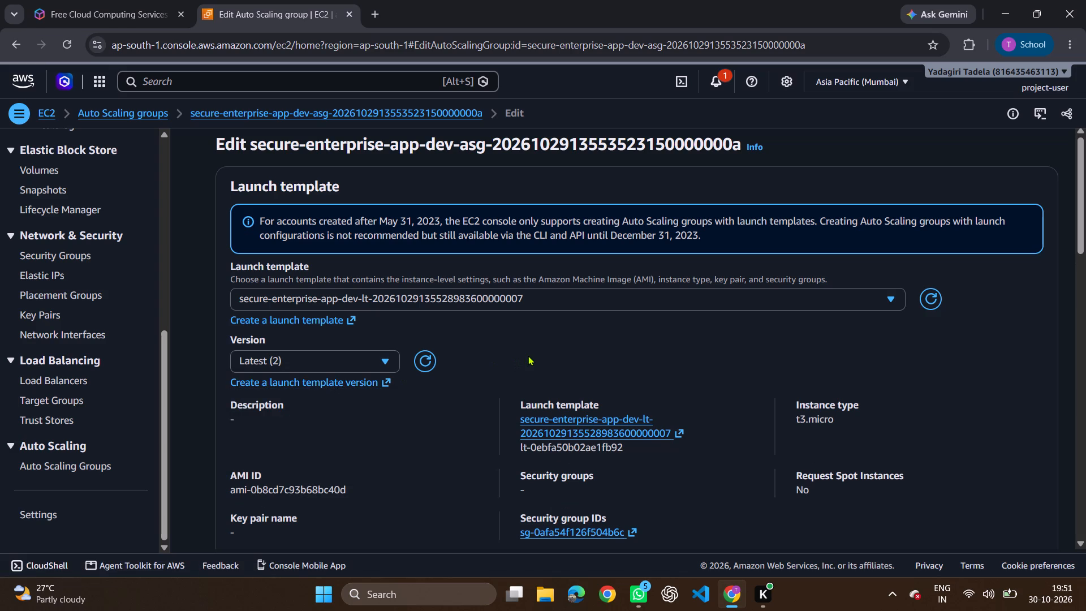
scroll(769, 364, "down", 4)
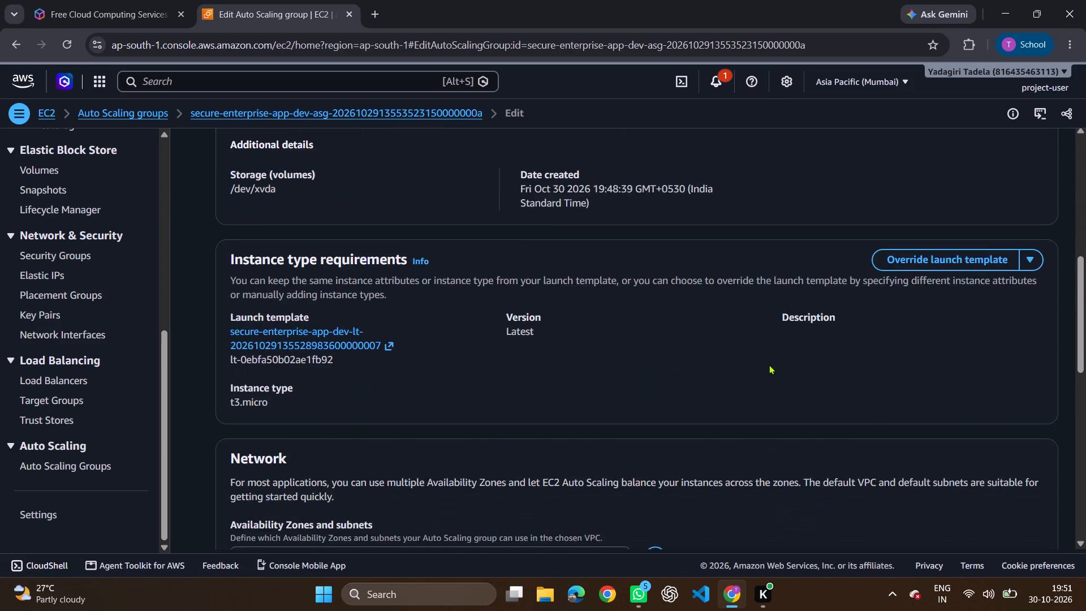
scroll(769, 364, "down", 9)
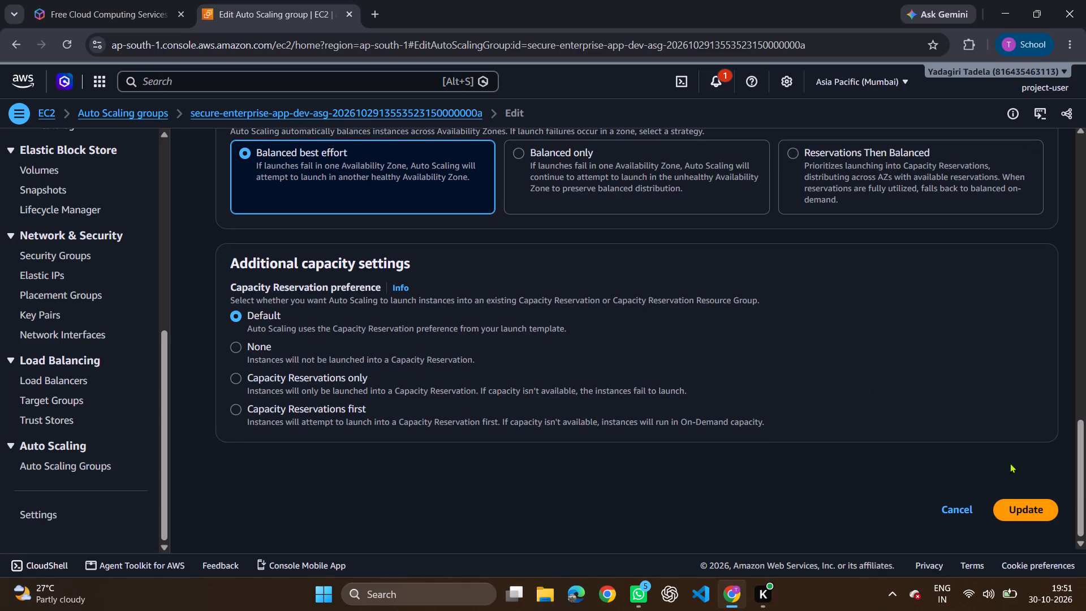
left_click(1030, 509)
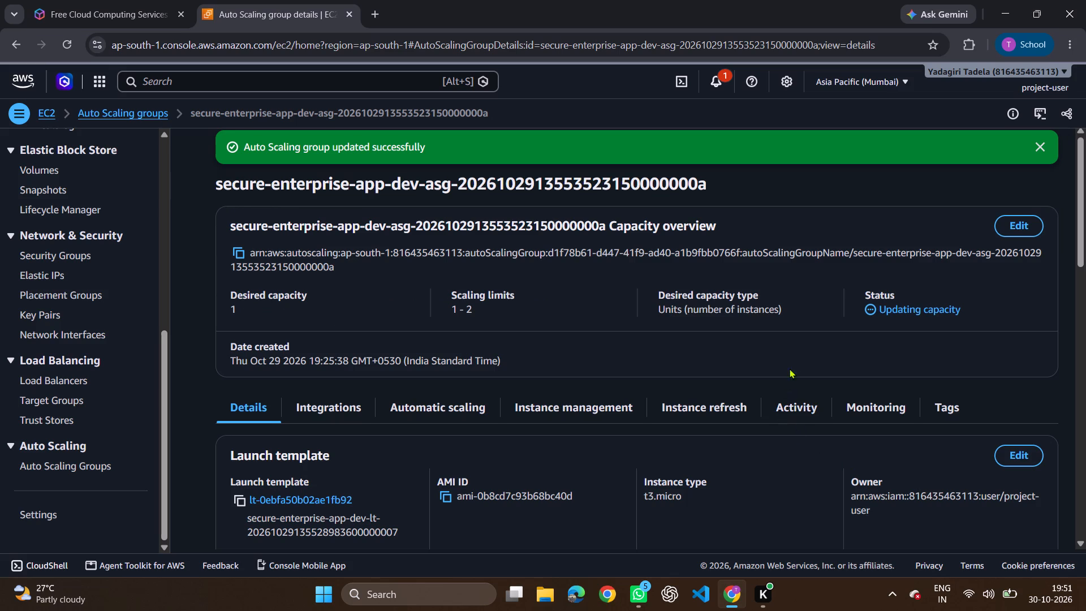
Review the updated Auto Scaling group's capacity, launch template, network and health check details.
scroll(799, 329, "up", 5)
scroll(799, 329, "down", 5)
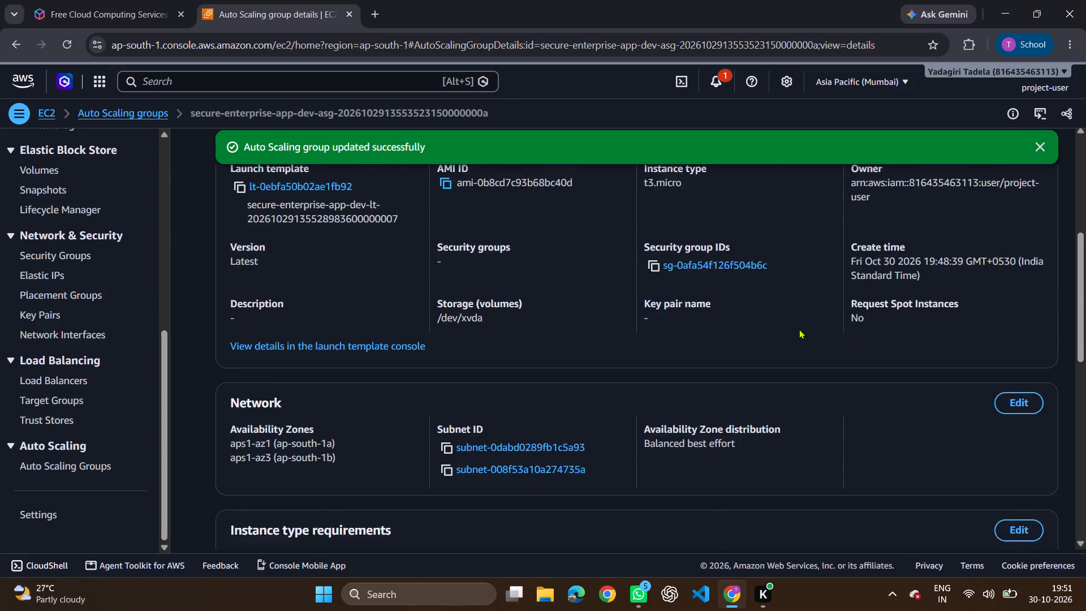
scroll(799, 329, "down", 6)
scroll(799, 329, "up", 7)
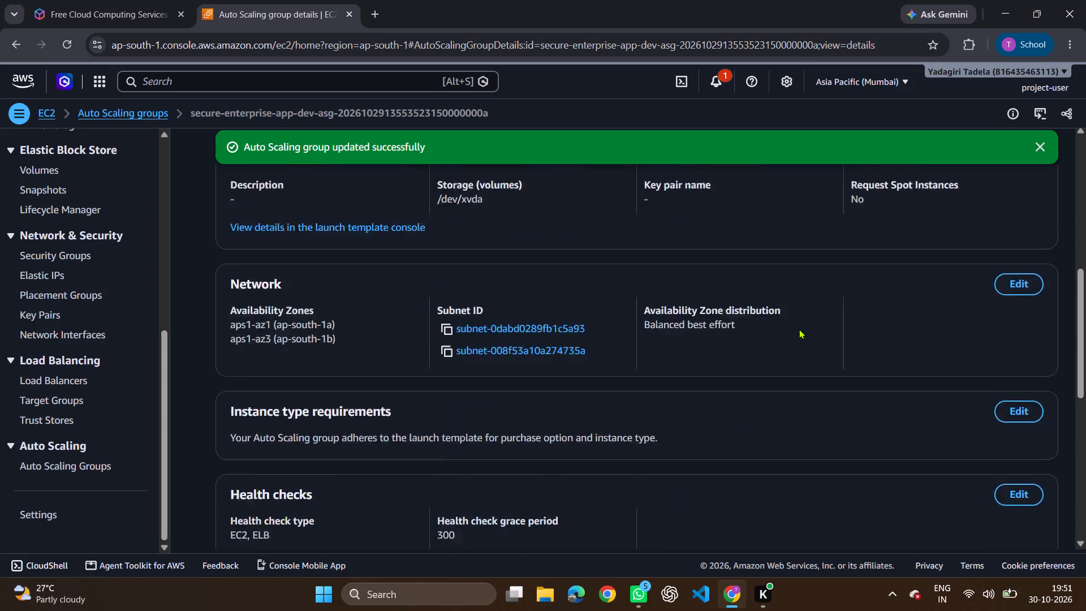
scroll(799, 329, "up", 7)
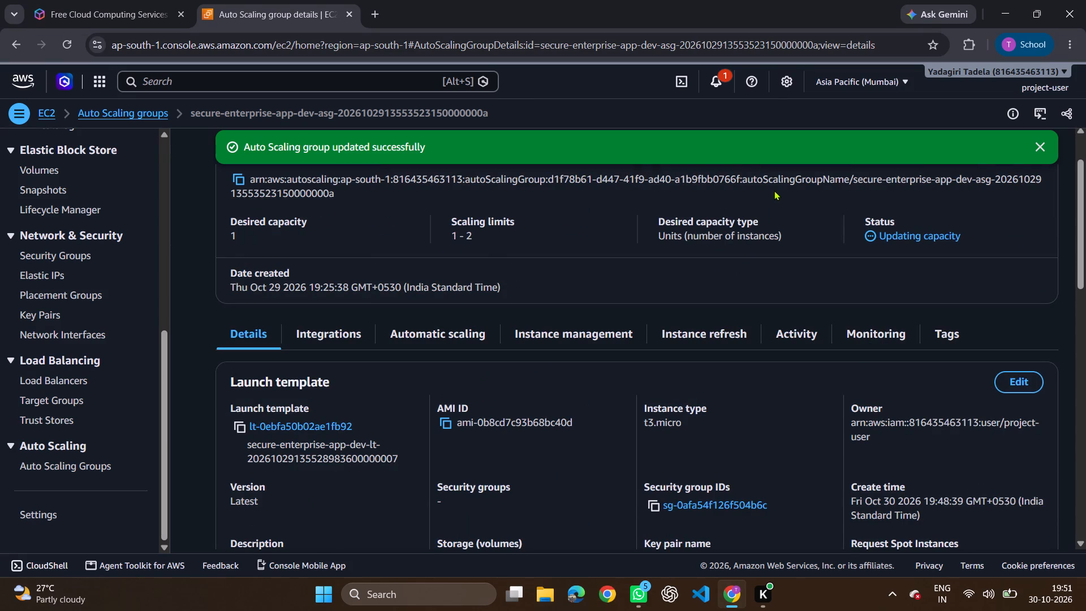
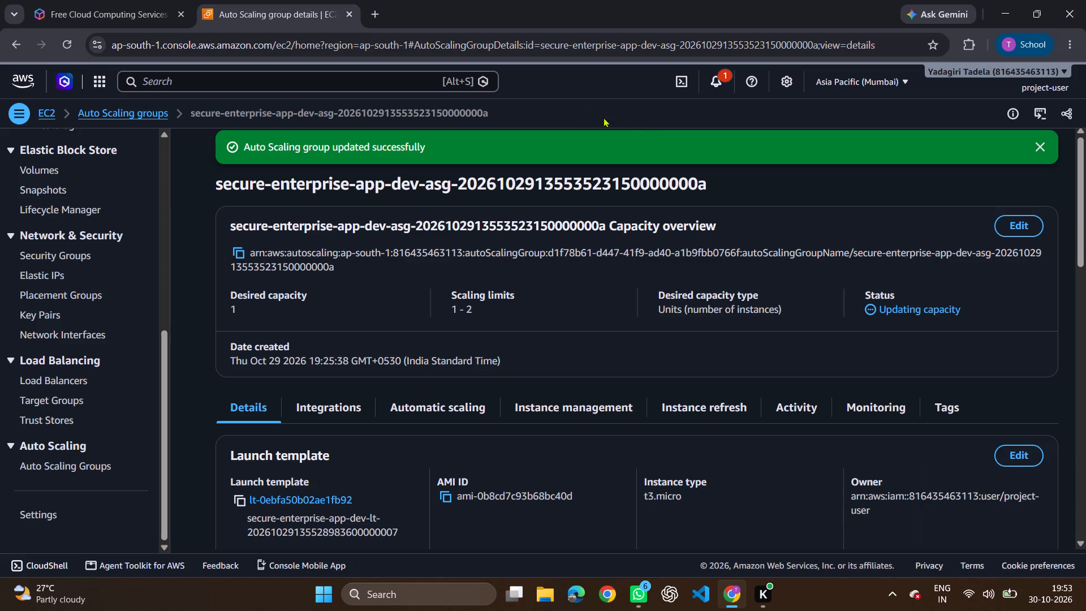
Search the console for ec2, open the EC2 service and bring up its list of Auto Scaling groups.
left_click(364, 80)
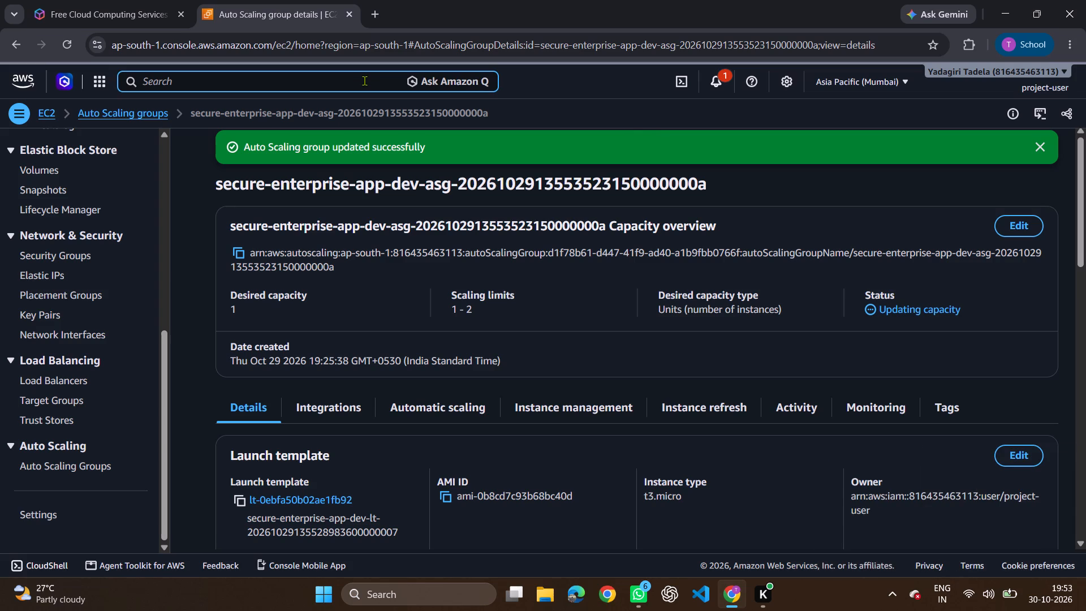
type("ec2")
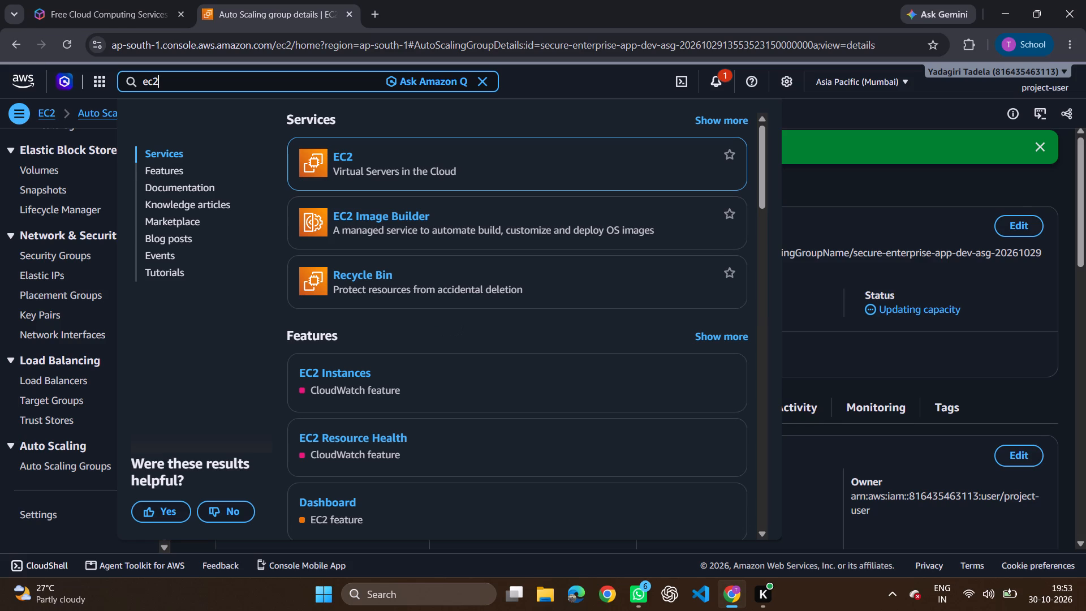
left_click(354, 169)
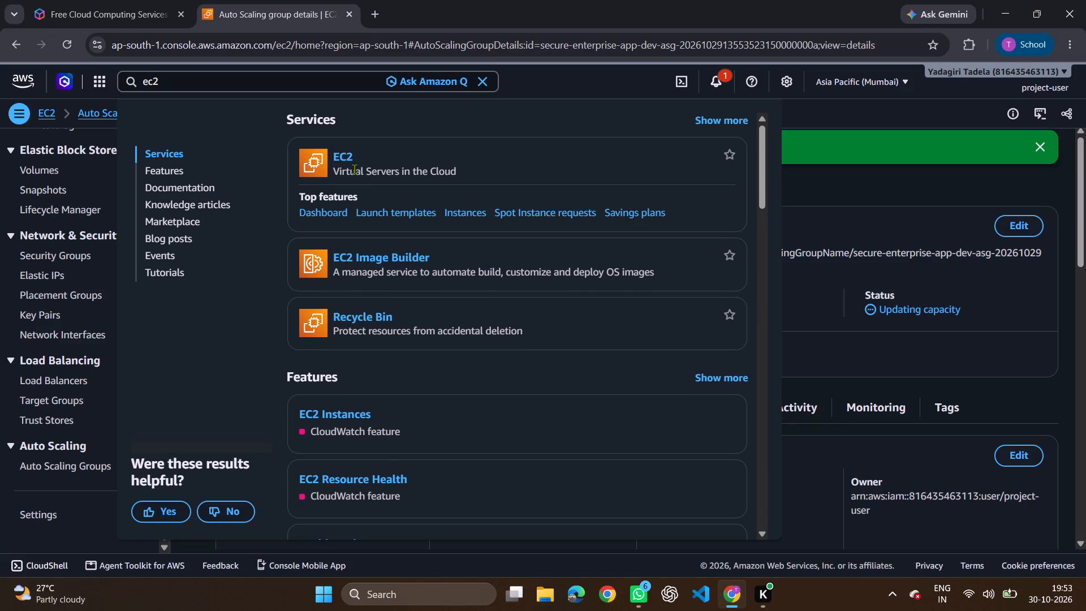
left_click(308, 166)
left_click(342, 154)
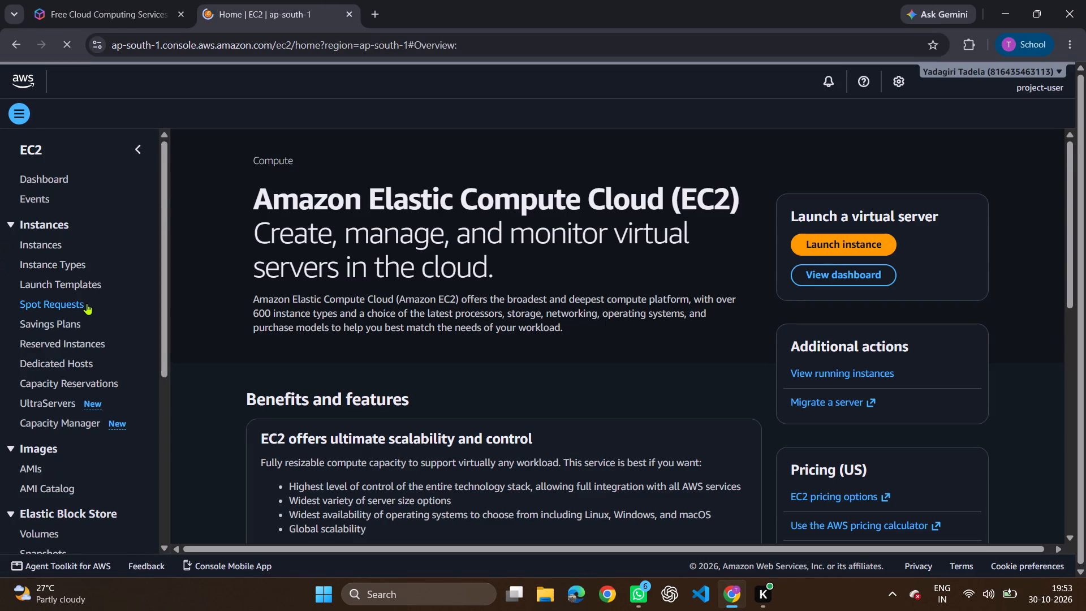
scroll(94, 311, "down", 4)
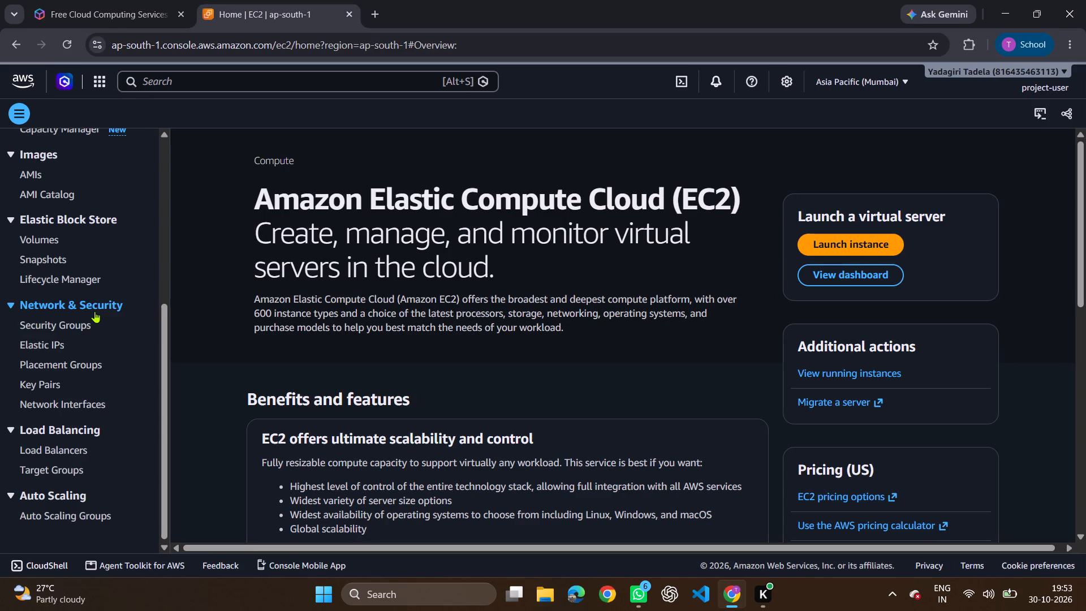
left_click(53, 506)
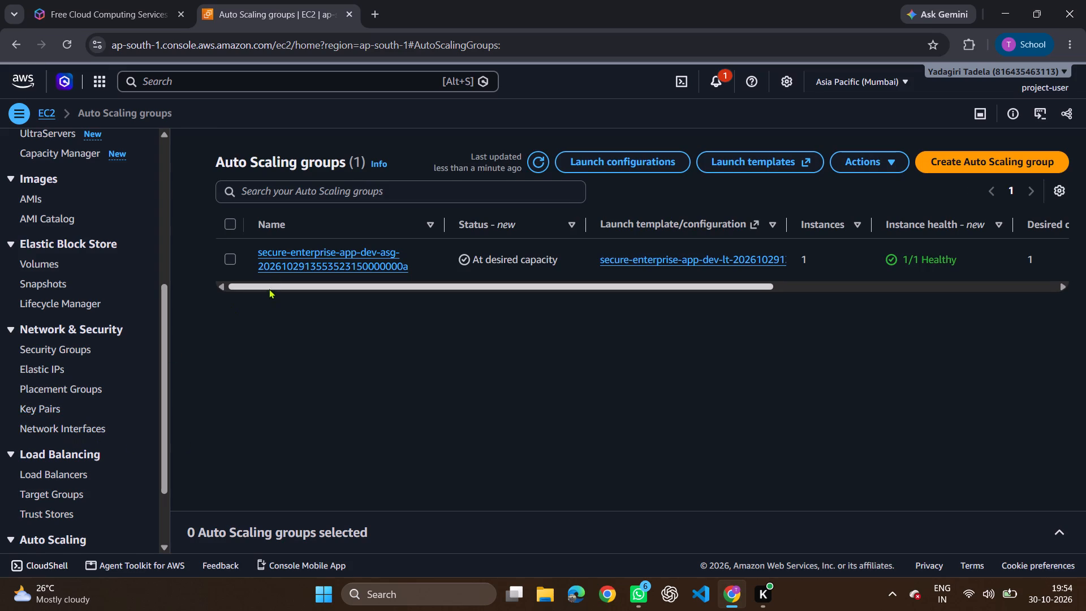
Open the secure-enterprise-app-dev Auto Scaling group and examine its activity history for the latest instance launch status and cause.
left_click(275, 255)
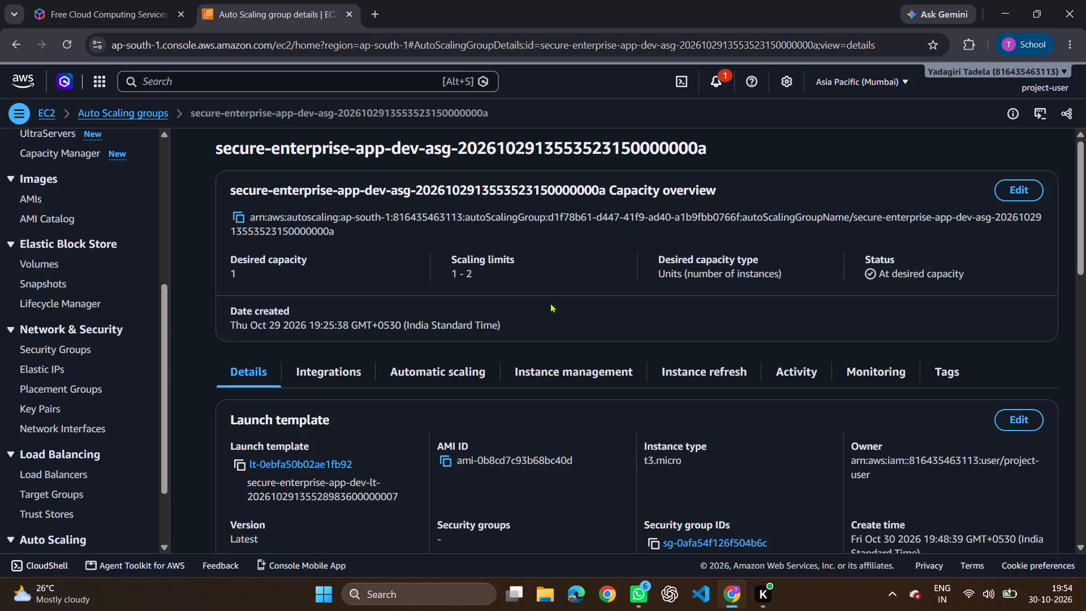
left_click(796, 362)
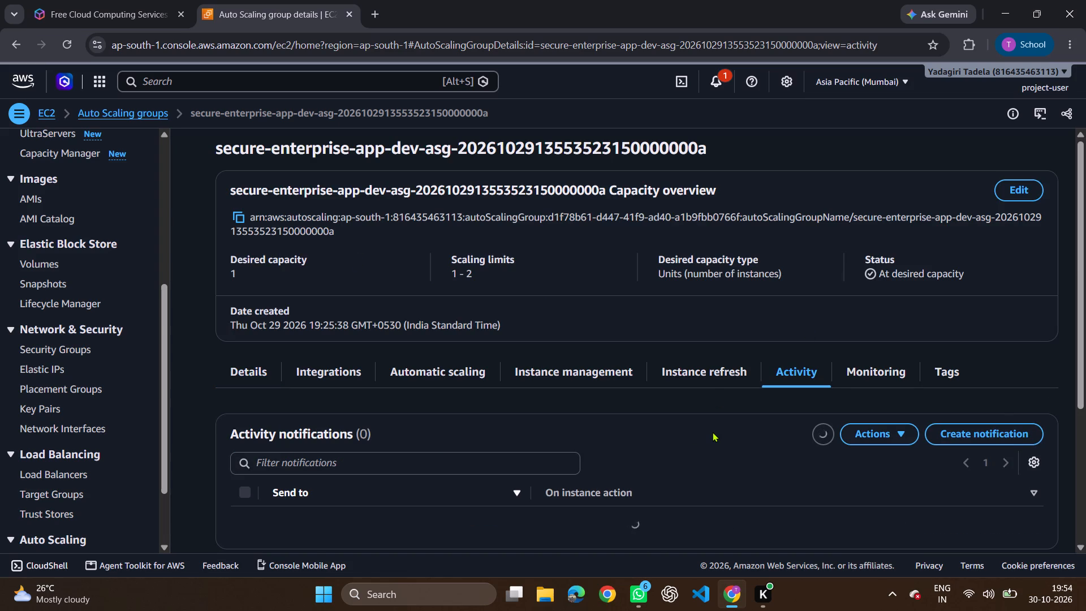
scroll(713, 432, "down", 2)
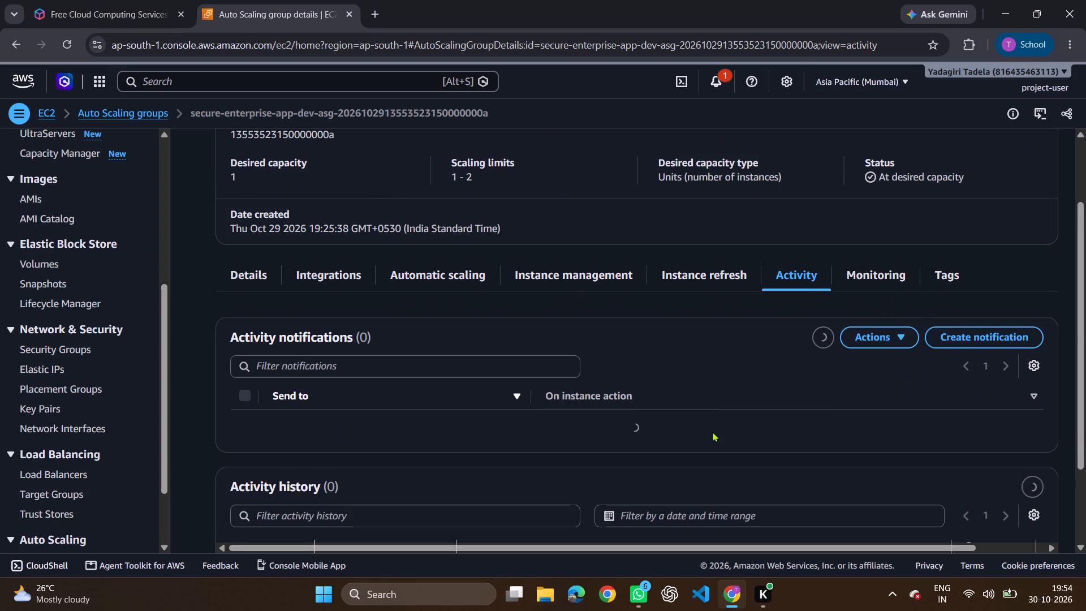
scroll(713, 432, "down", 3)
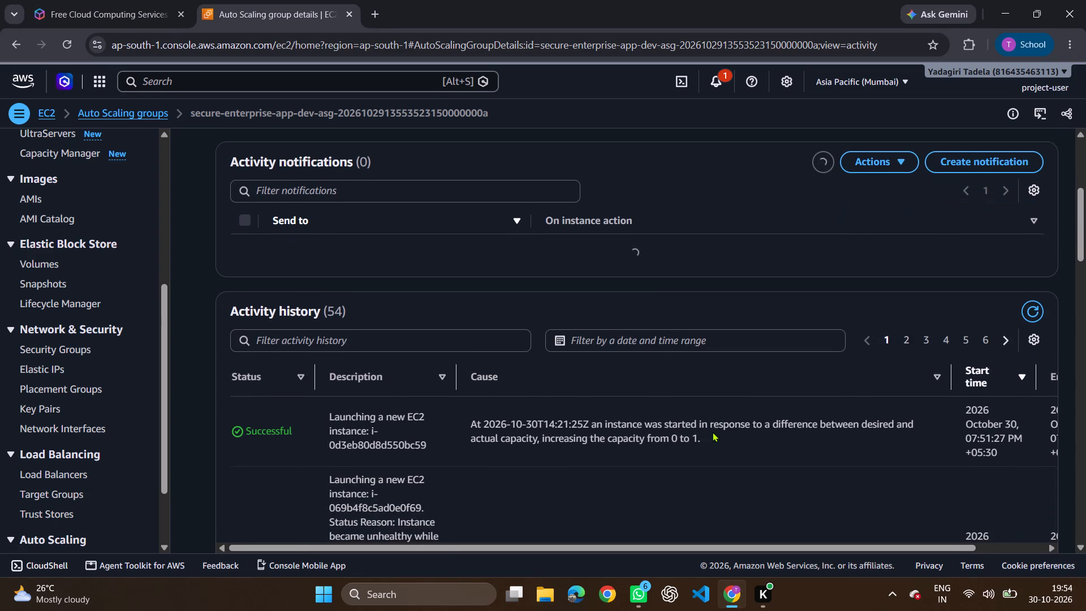
scroll(713, 432, "down", 1)
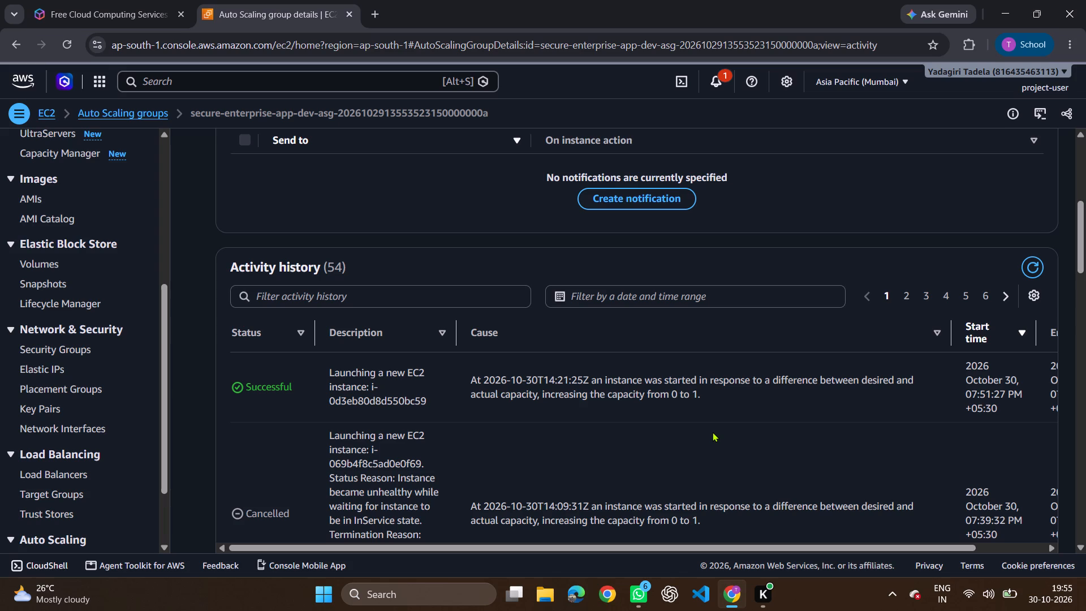
Search the console for ec2 and open the list of EC2 instances.
left_click(348, 77)
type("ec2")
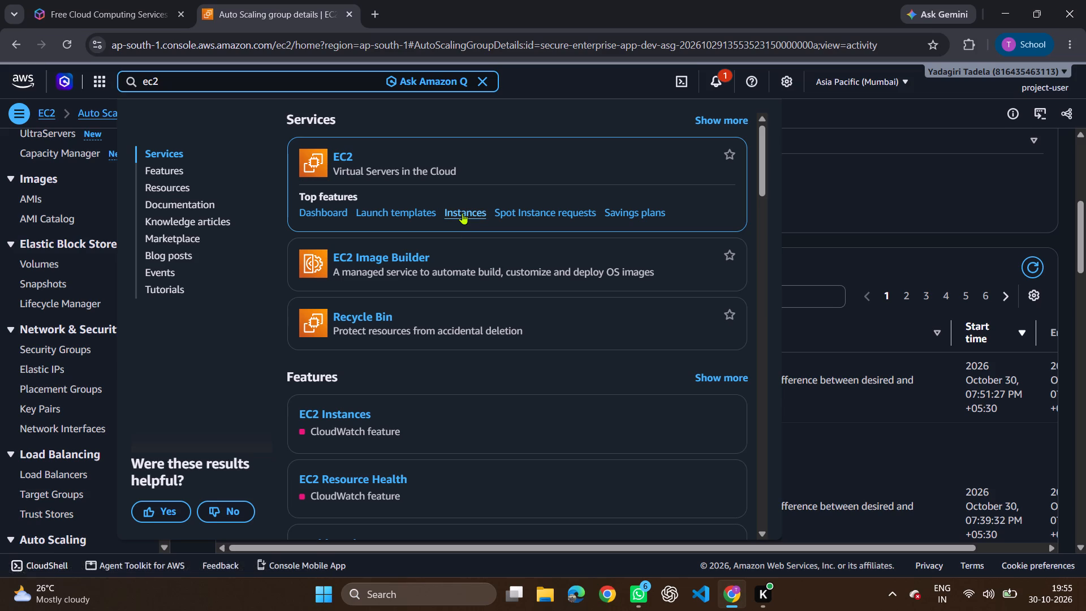
left_click(462, 213)
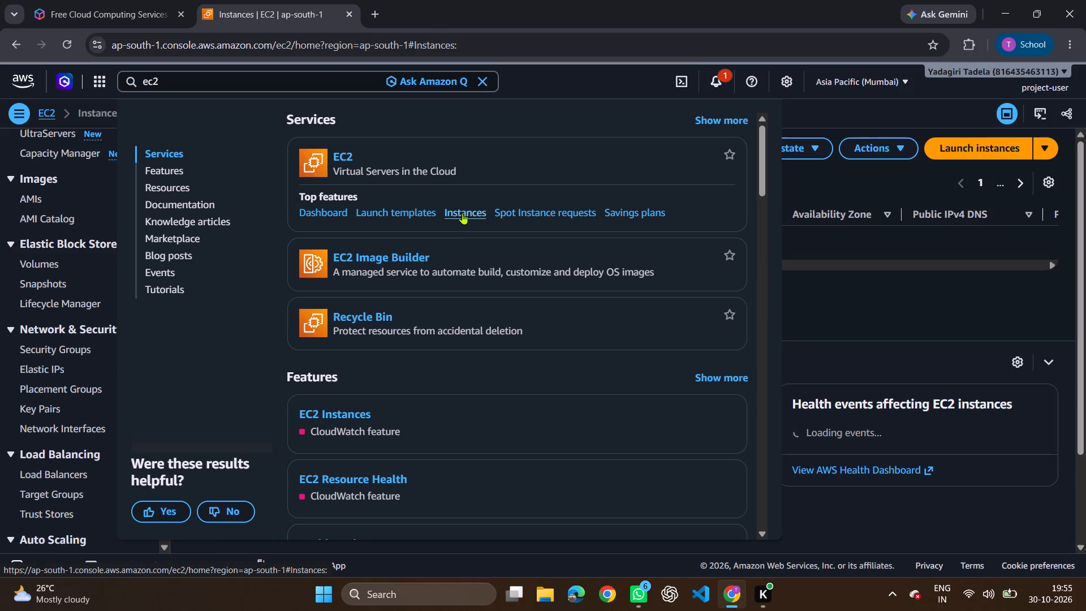
left_click(854, 326)
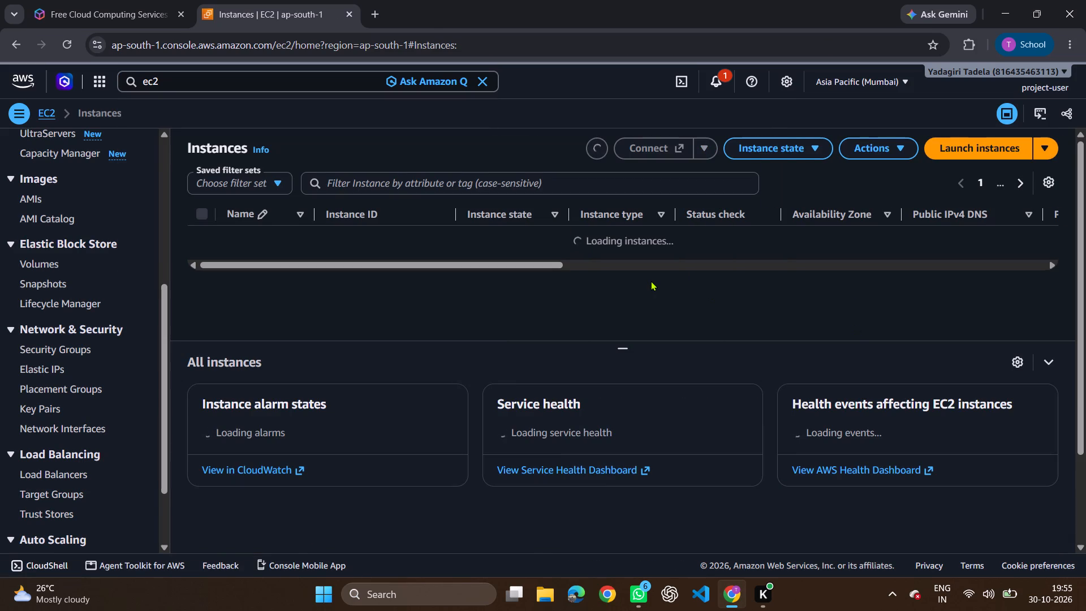
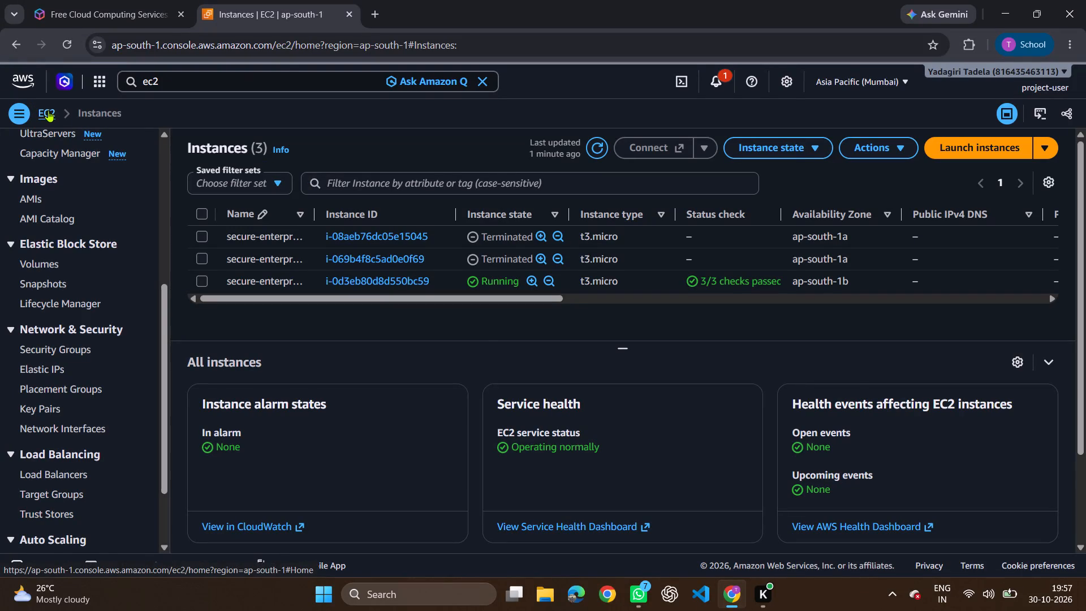
Bring up the EC2 list of load balancing target groups and open the details of the secure-enterprise-app target group.
left_click(48, 110)
scroll(58, 238, "up", 3)
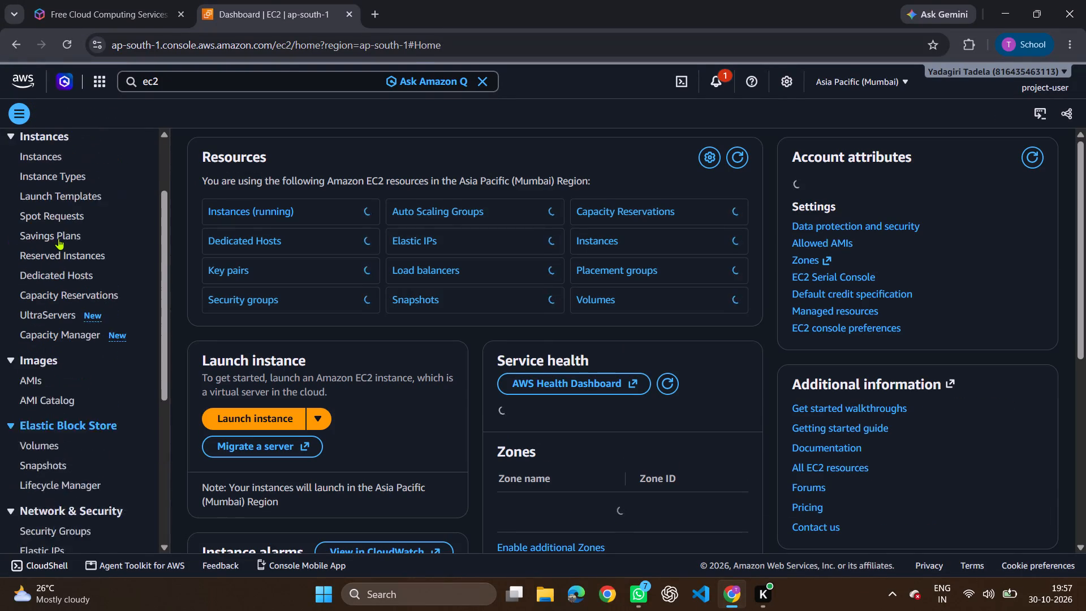
scroll(58, 238, "up", 1)
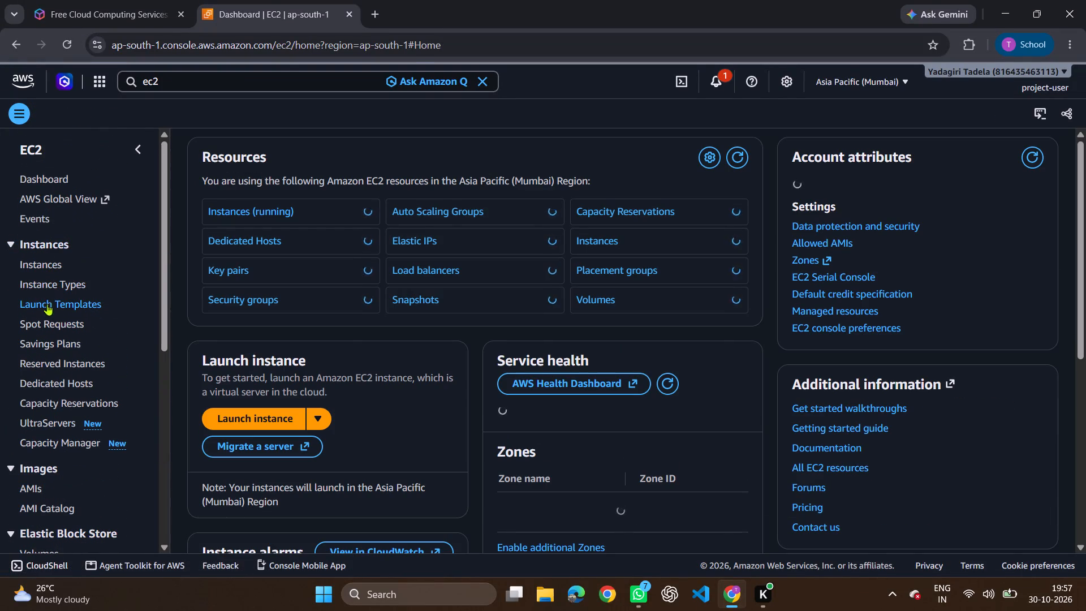
scroll(52, 318, "down", 1)
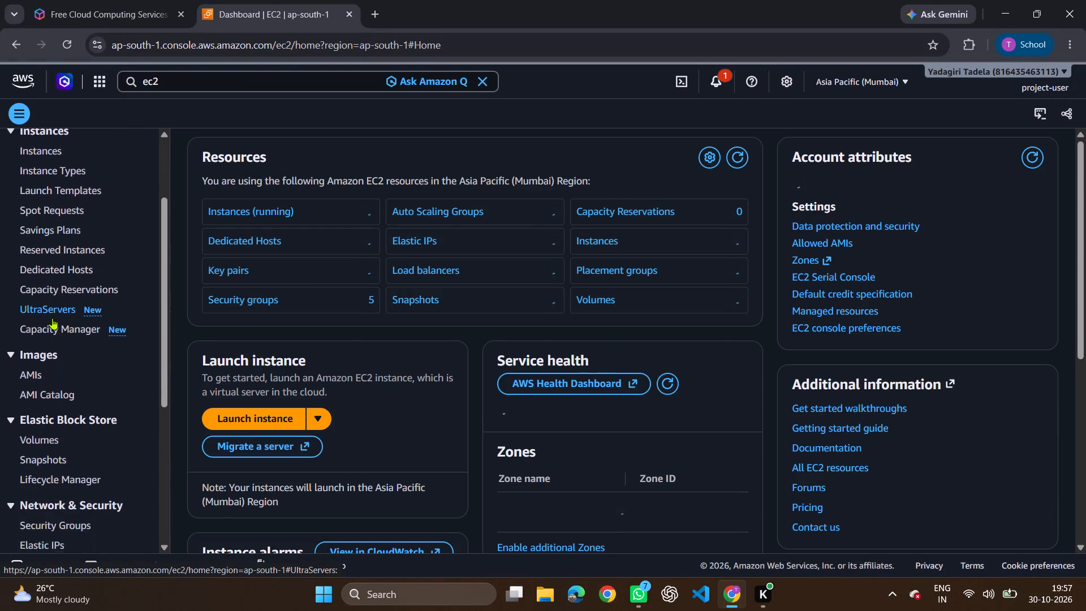
scroll(52, 318, "down", 4)
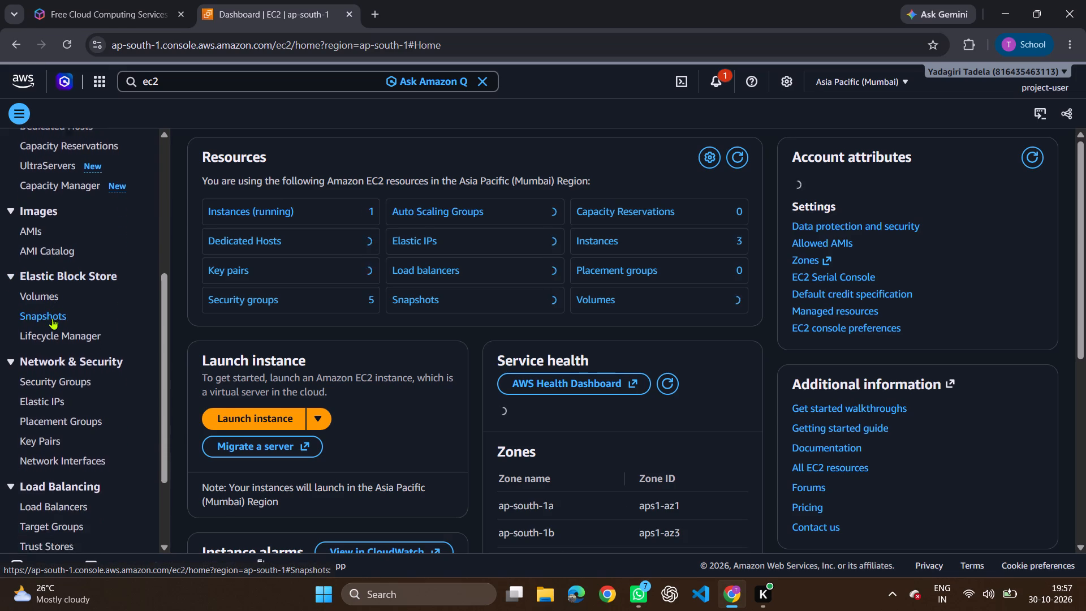
scroll(52, 318, "down", 1)
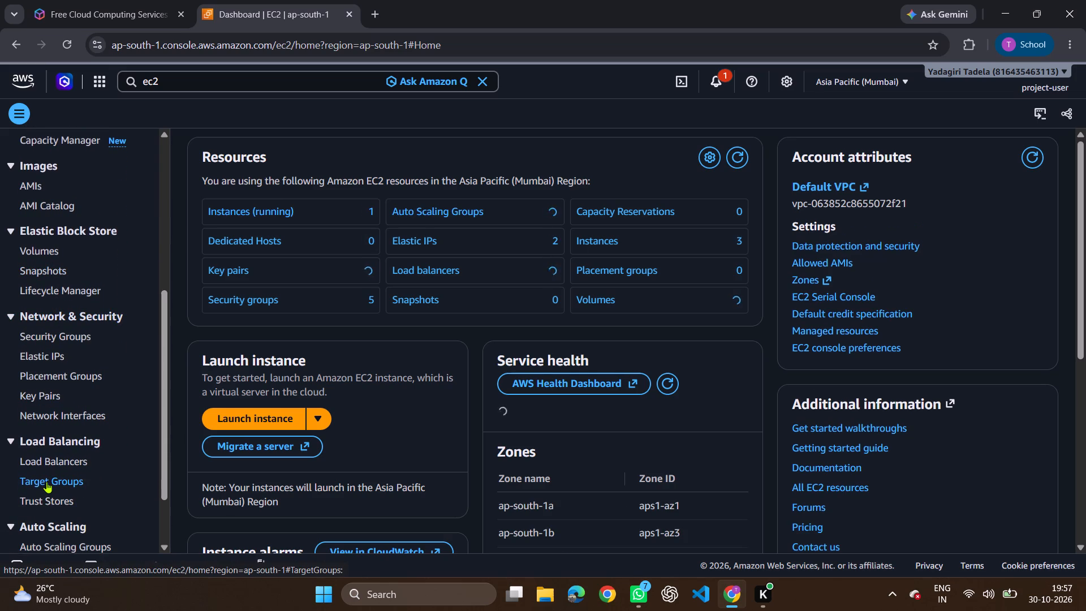
left_click(46, 481)
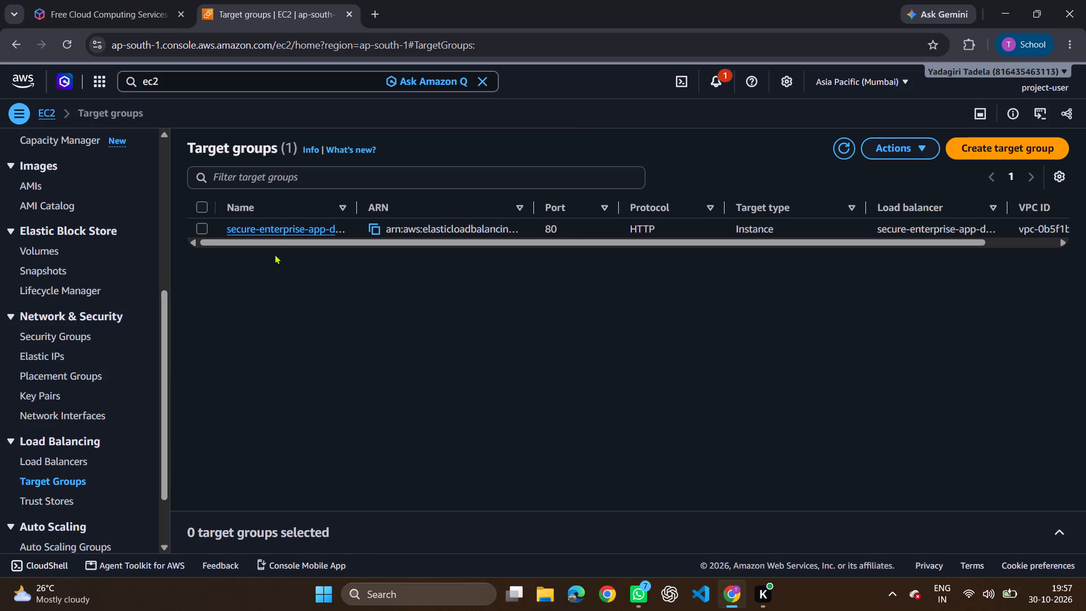
left_click(275, 226)
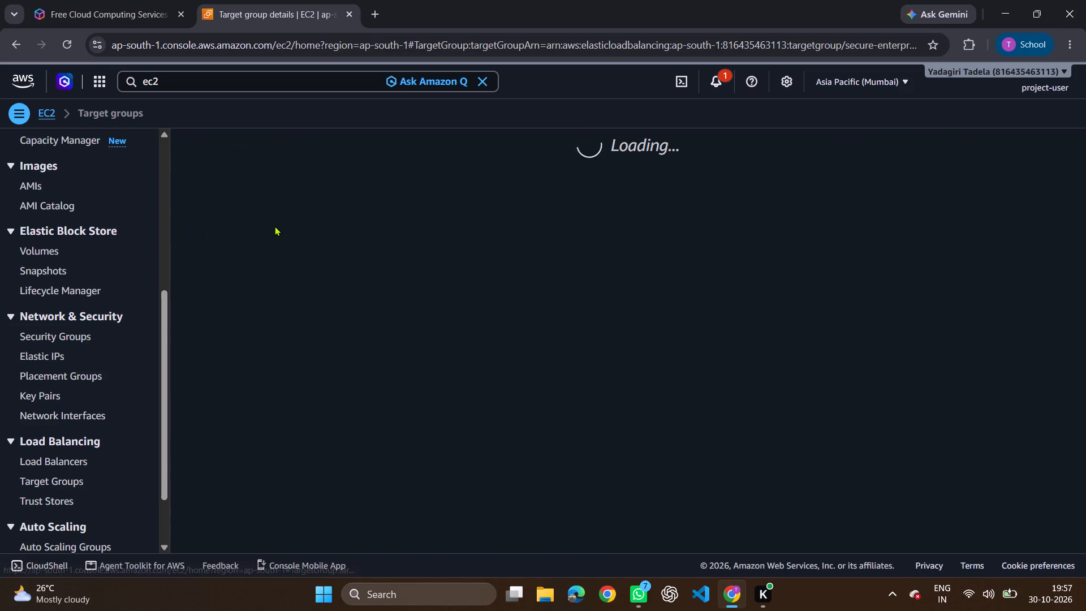
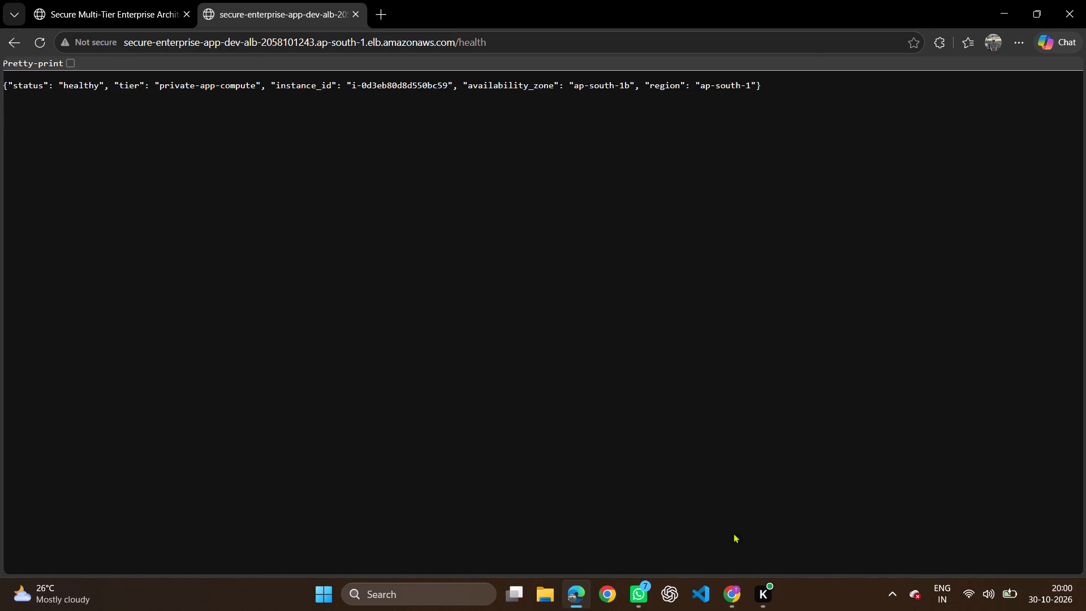
Switch from the health-check page in Edge back to the AWS console in Chrome, at the secure-enterprise-app-dev-tg target group details.
left_click(728, 595)
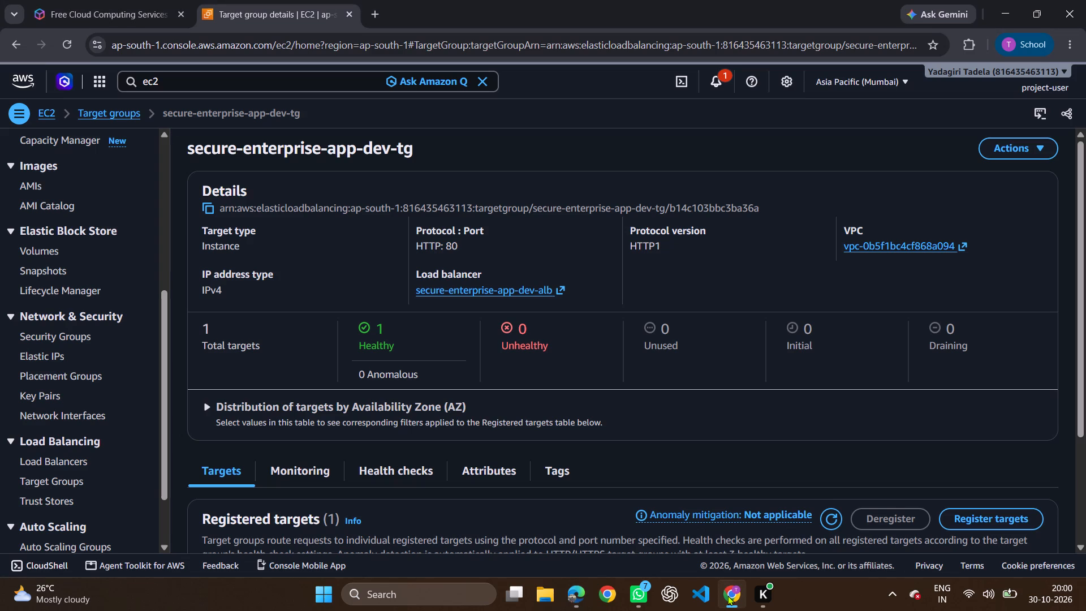
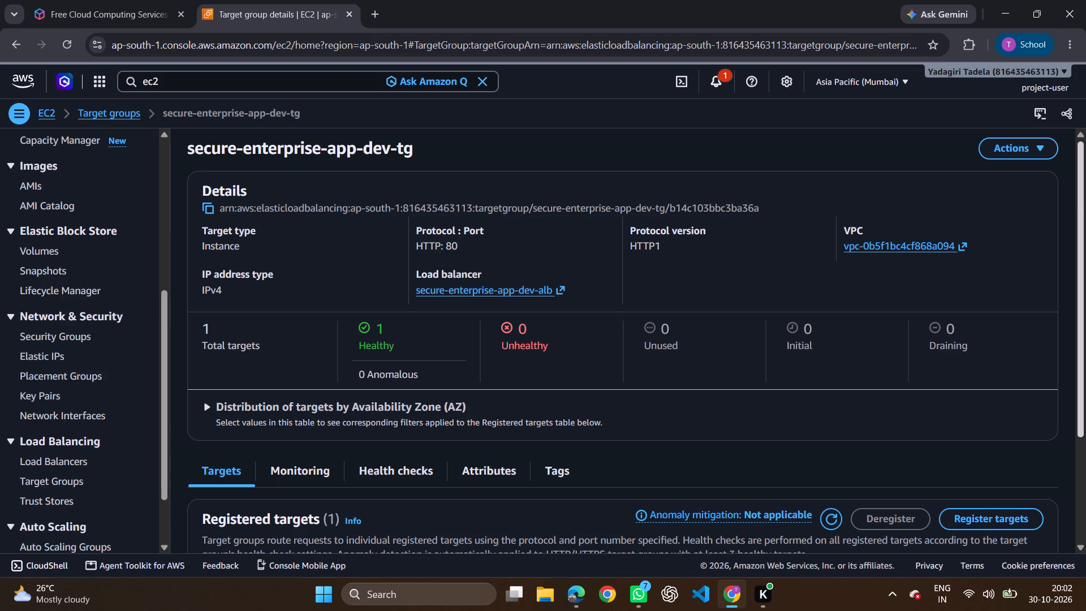
View the AWS account details and free plan status, and return to the target group details.
left_click(990, 64)
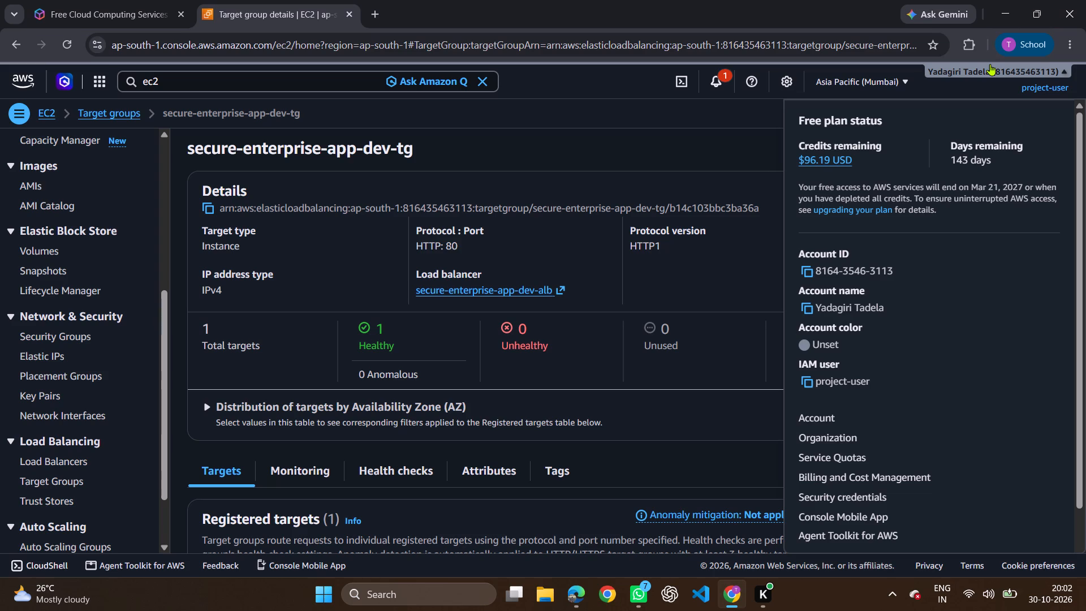
left_click(760, 135)
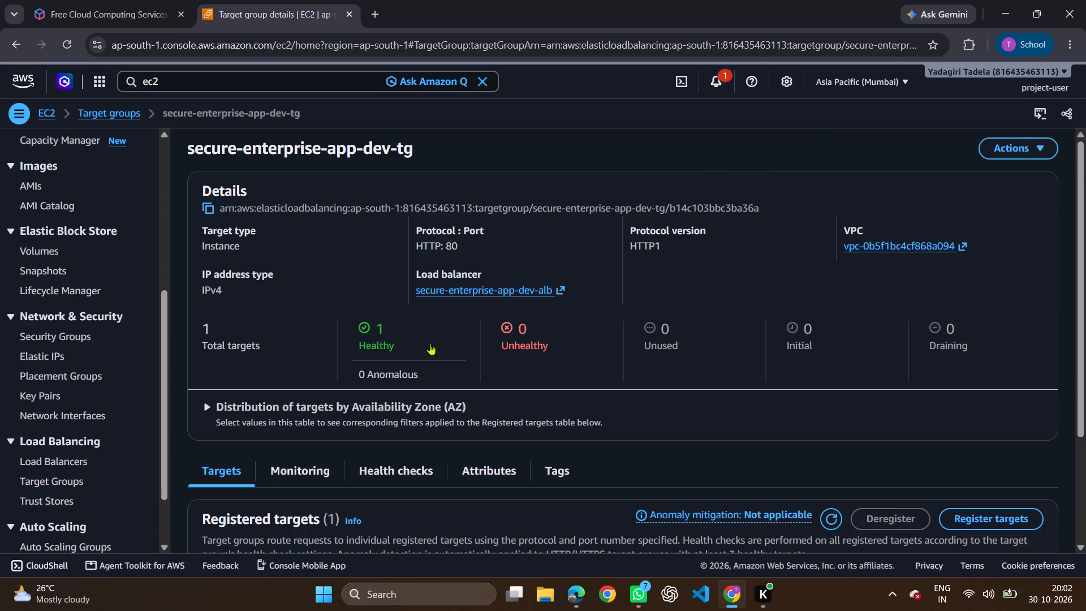
Check the registered target's health status in secure-enterprise-app-dev-tg, and return to the load balancer health page in Edge.
scroll(437, 289, "down", 4)
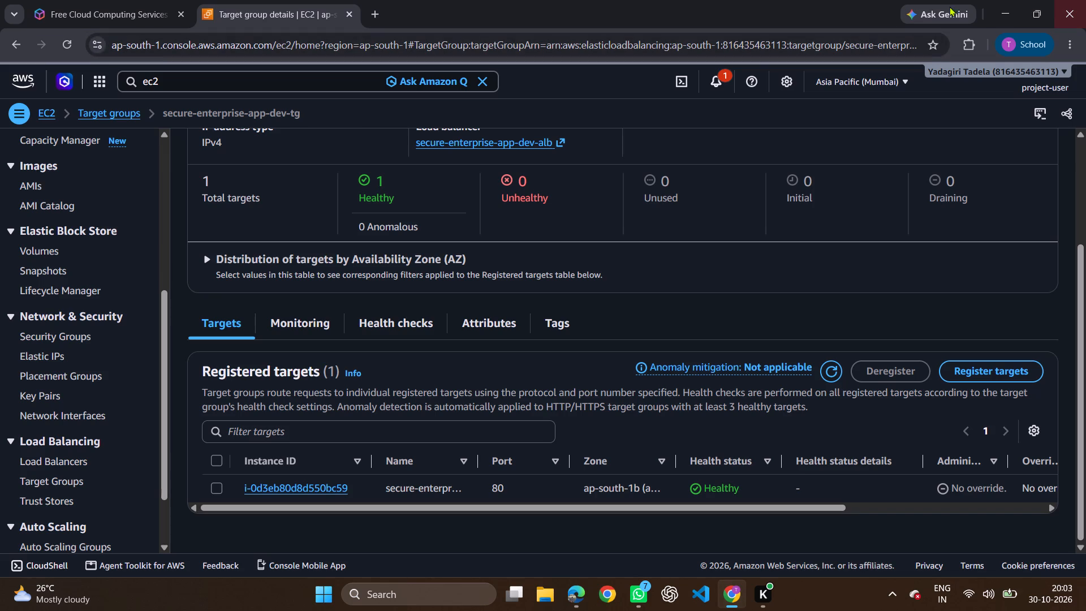
left_click(1014, 18)
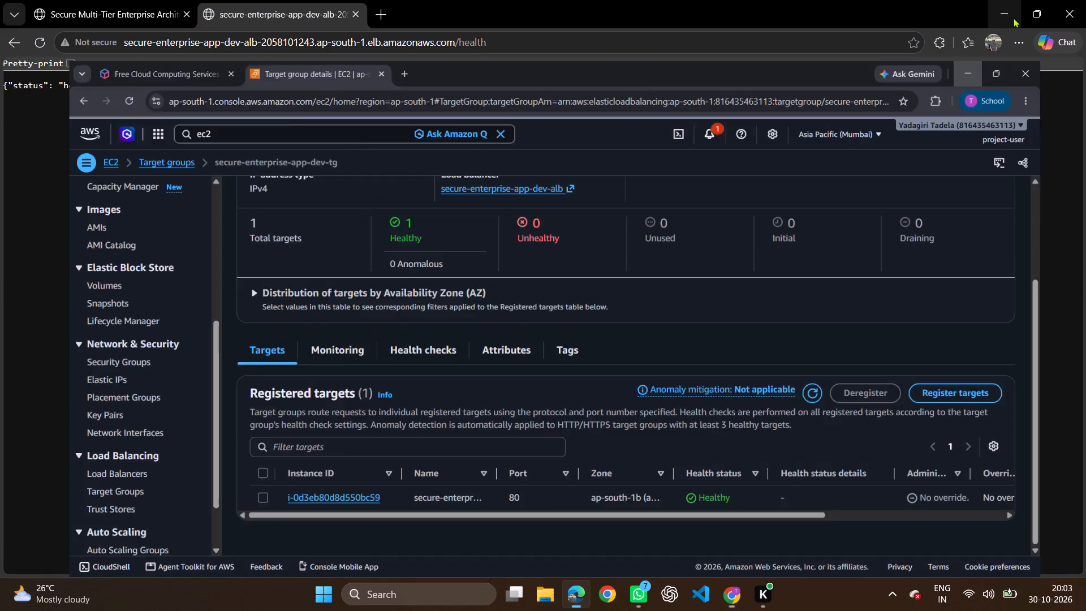
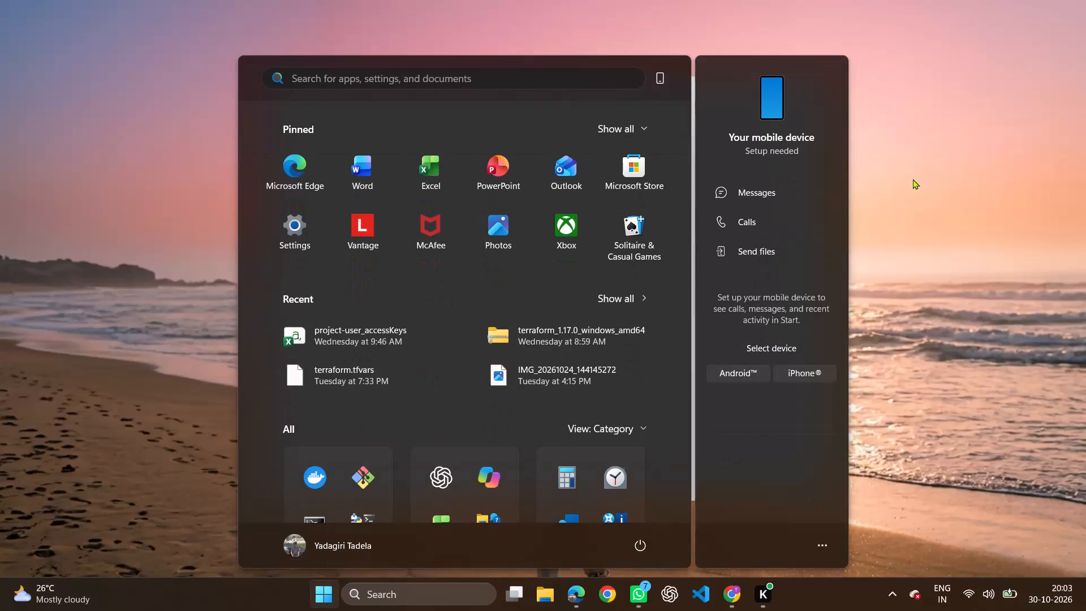
Put the computer to sleep.
left_click(643, 545)
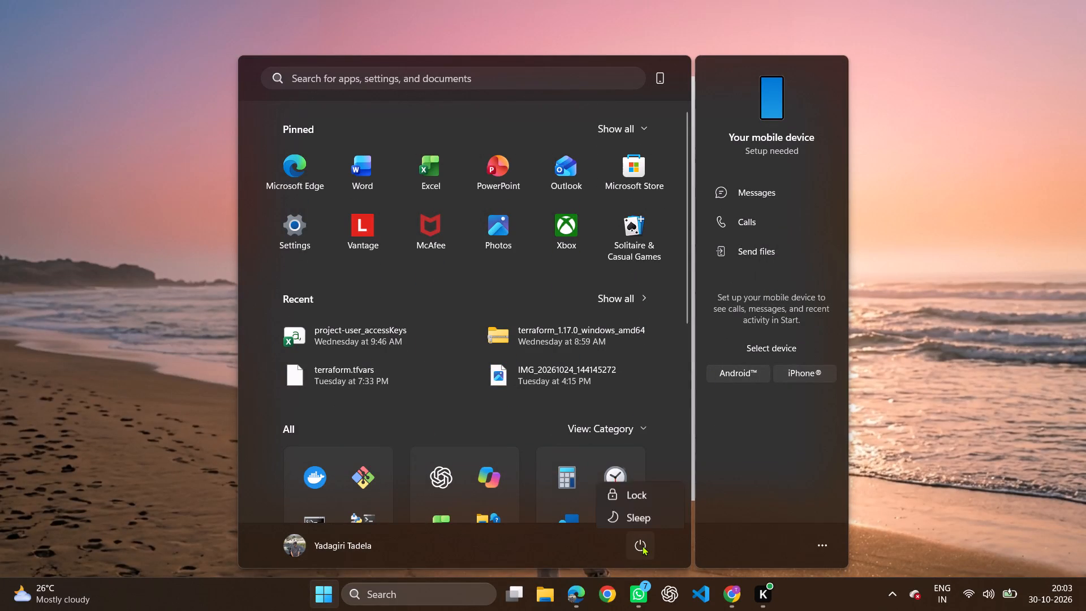
left_click(640, 476)
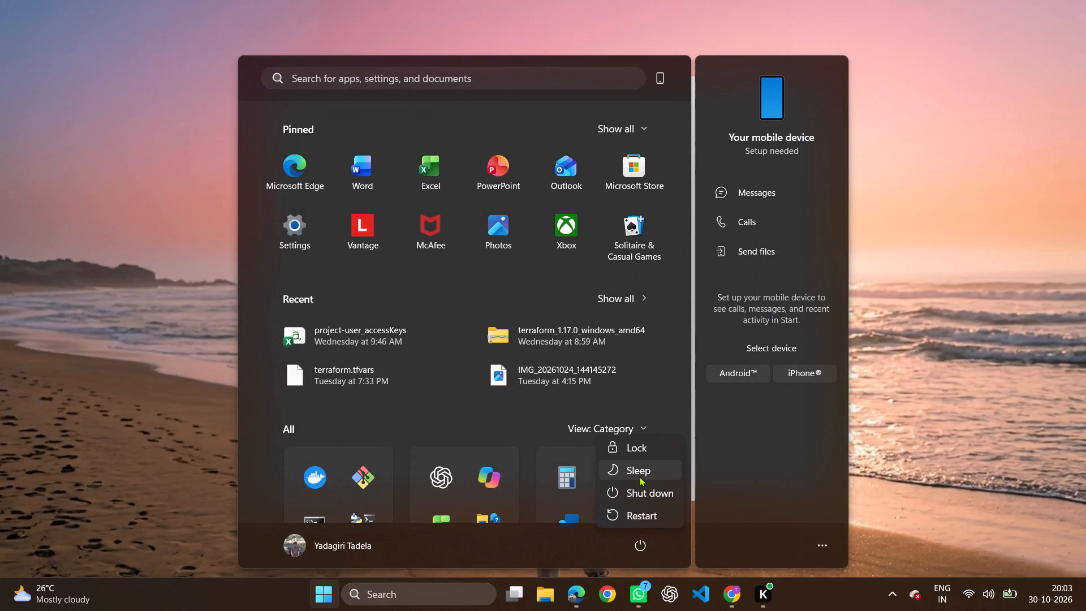